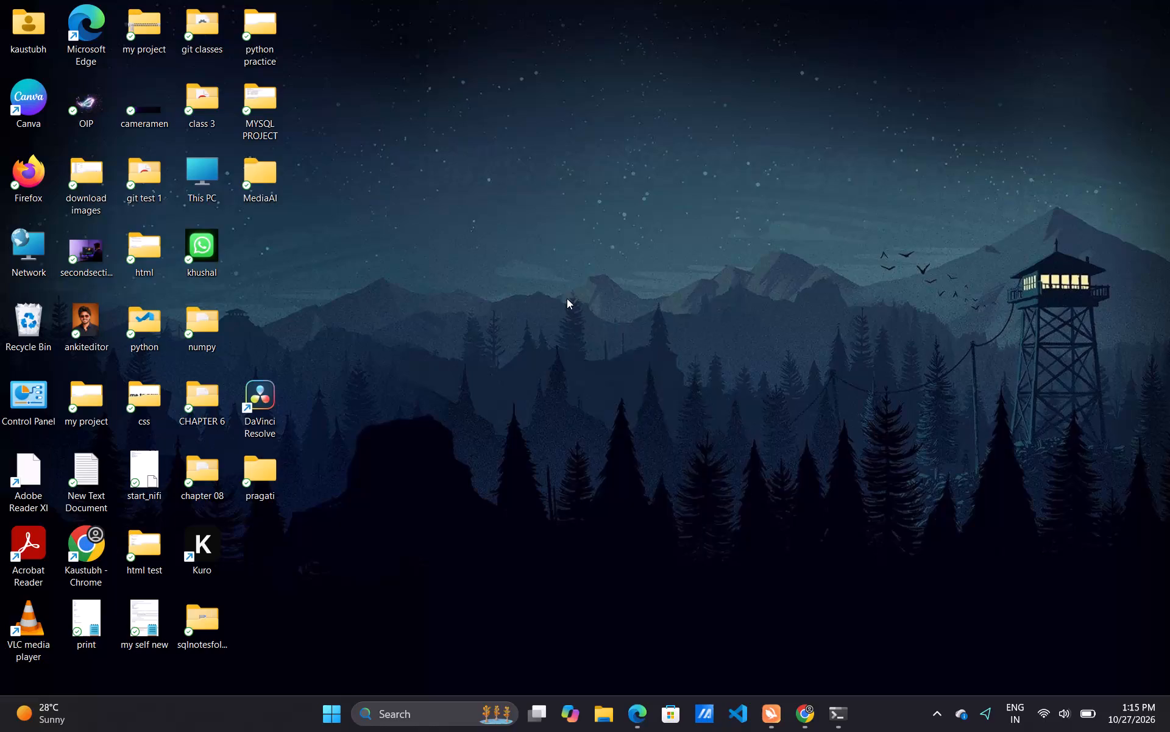
Open Chrome from the desktop and search Google for google classroom.
left_click(598, 361)
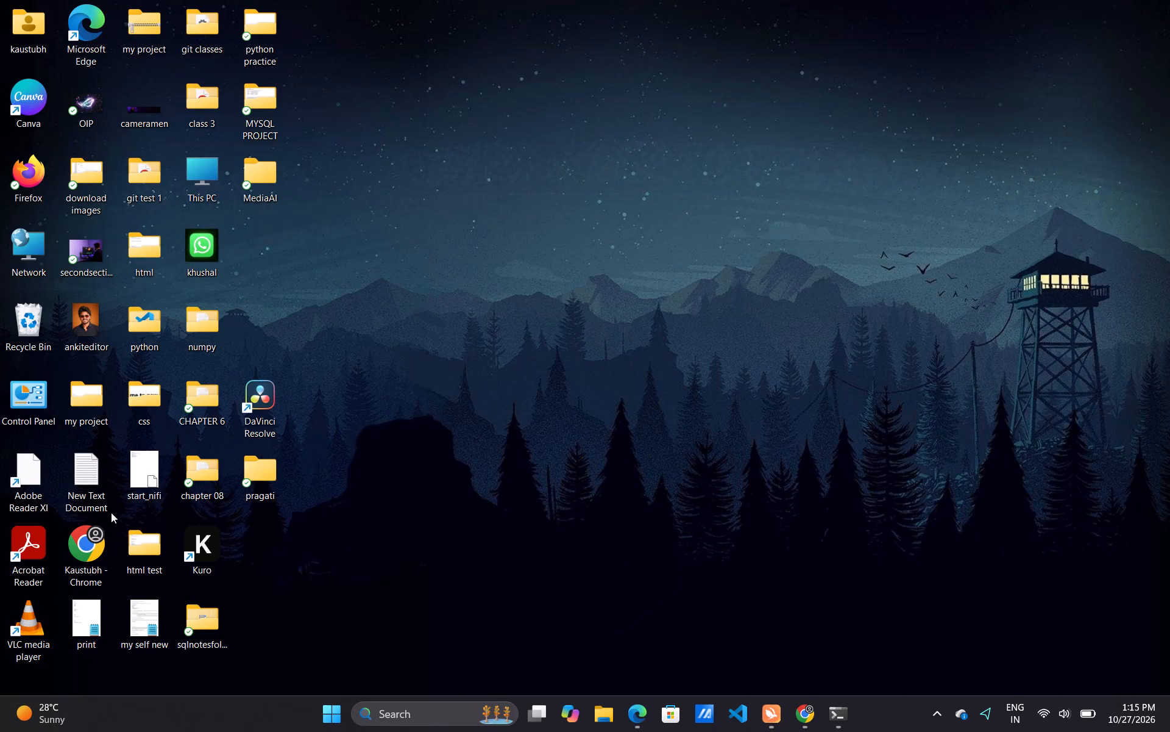
double_click(89, 551)
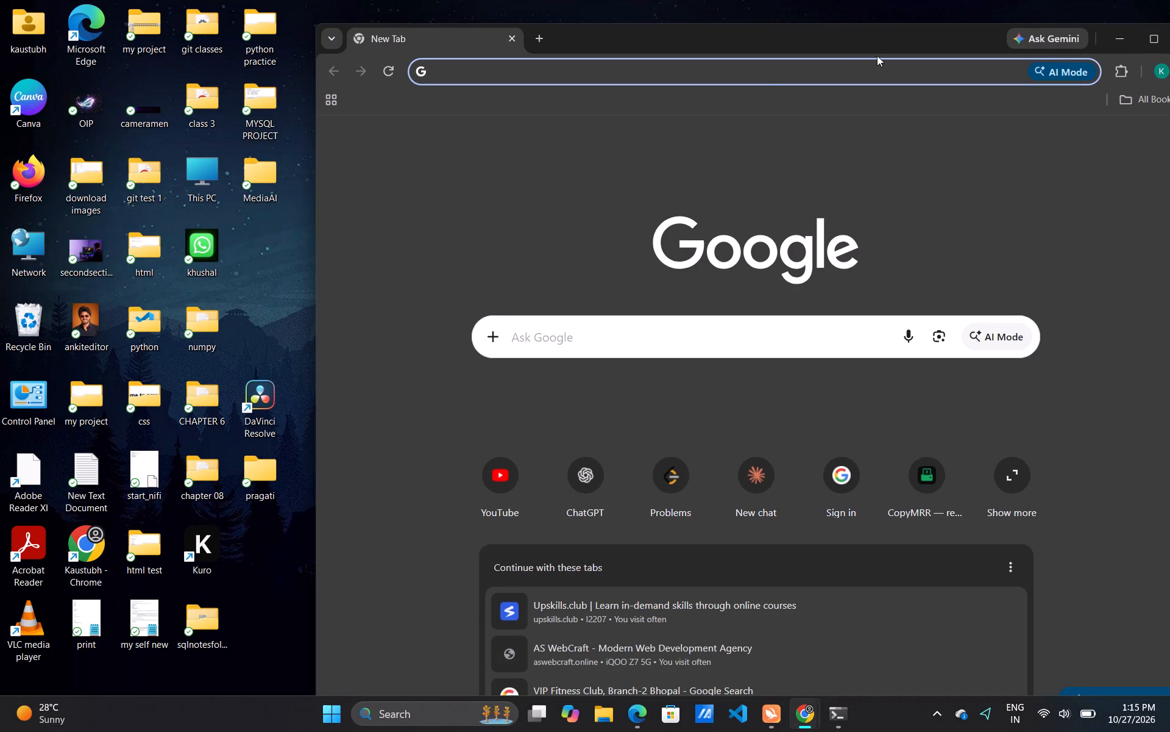
left_click(709, 341)
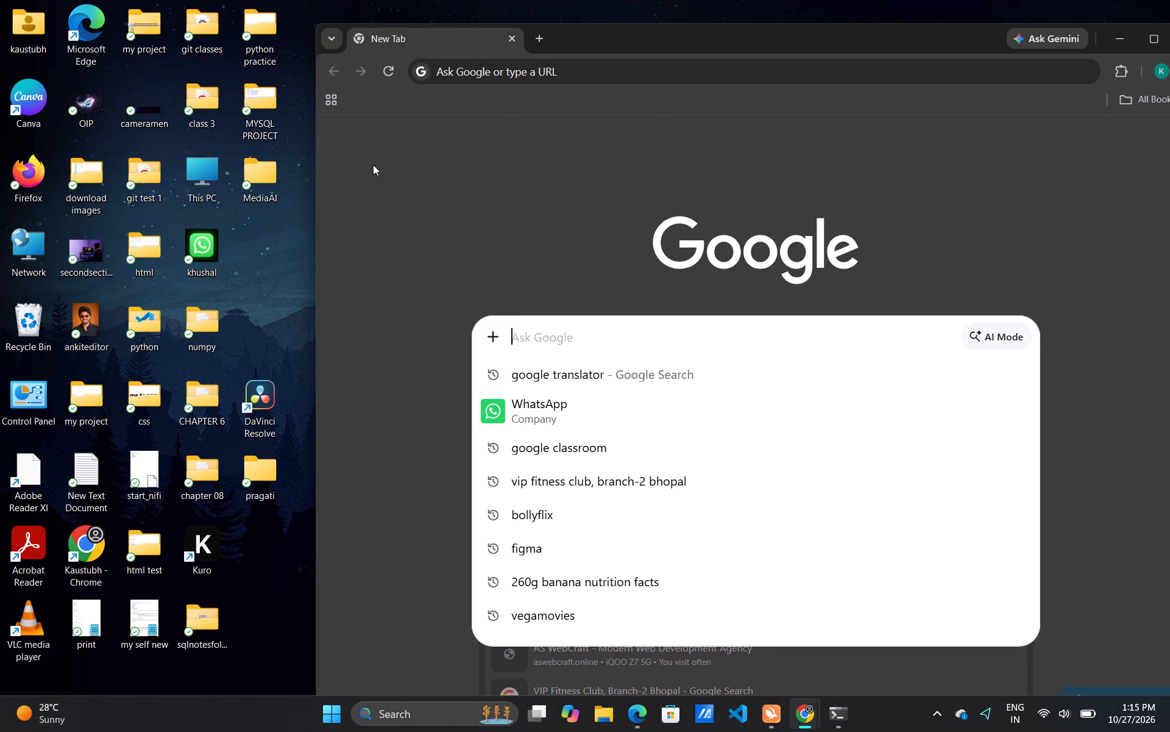
left_click(603, 432)
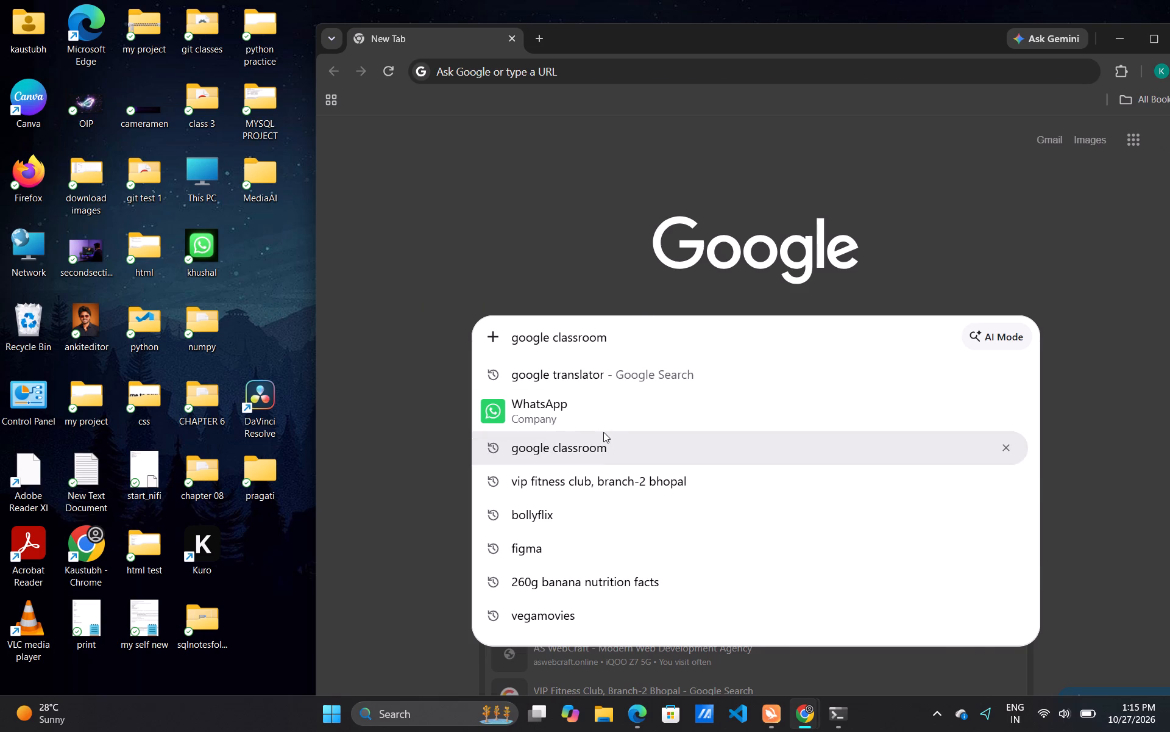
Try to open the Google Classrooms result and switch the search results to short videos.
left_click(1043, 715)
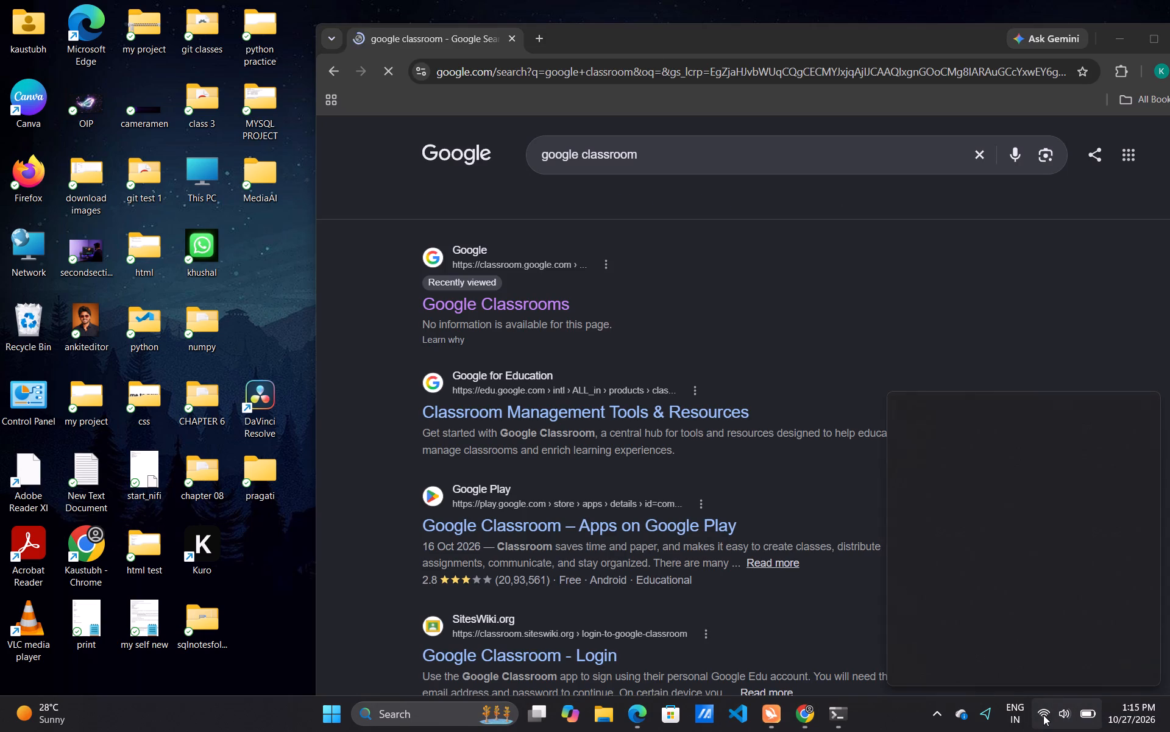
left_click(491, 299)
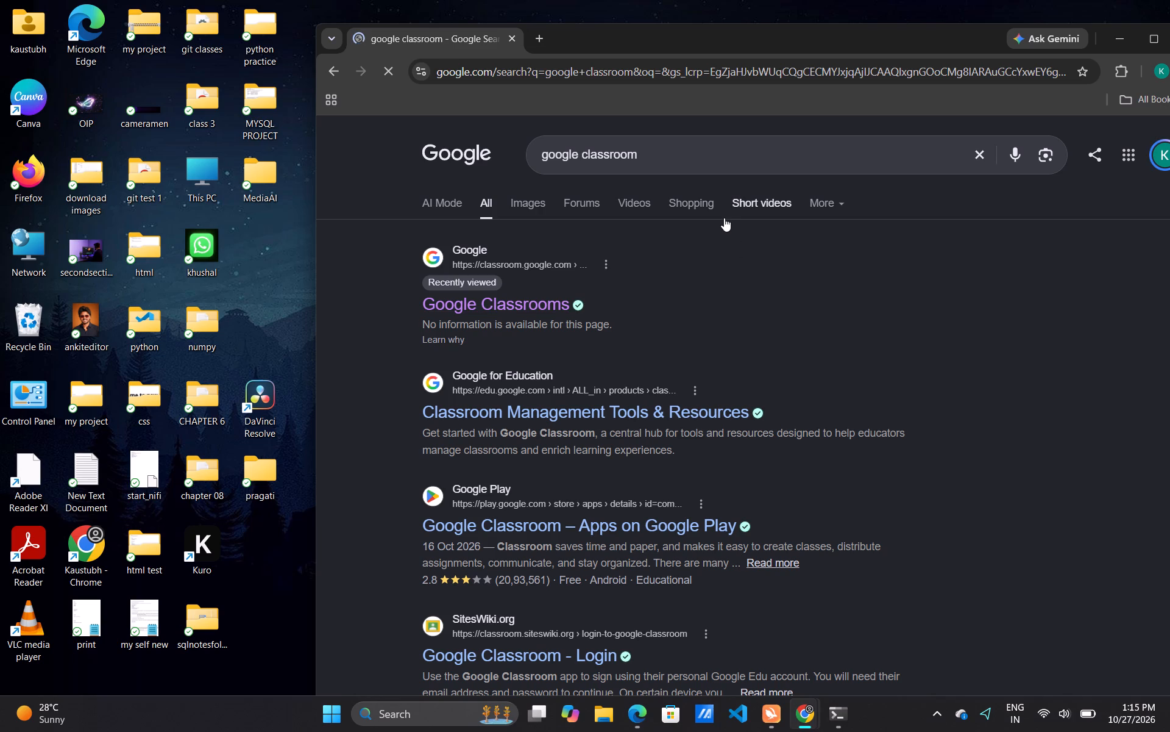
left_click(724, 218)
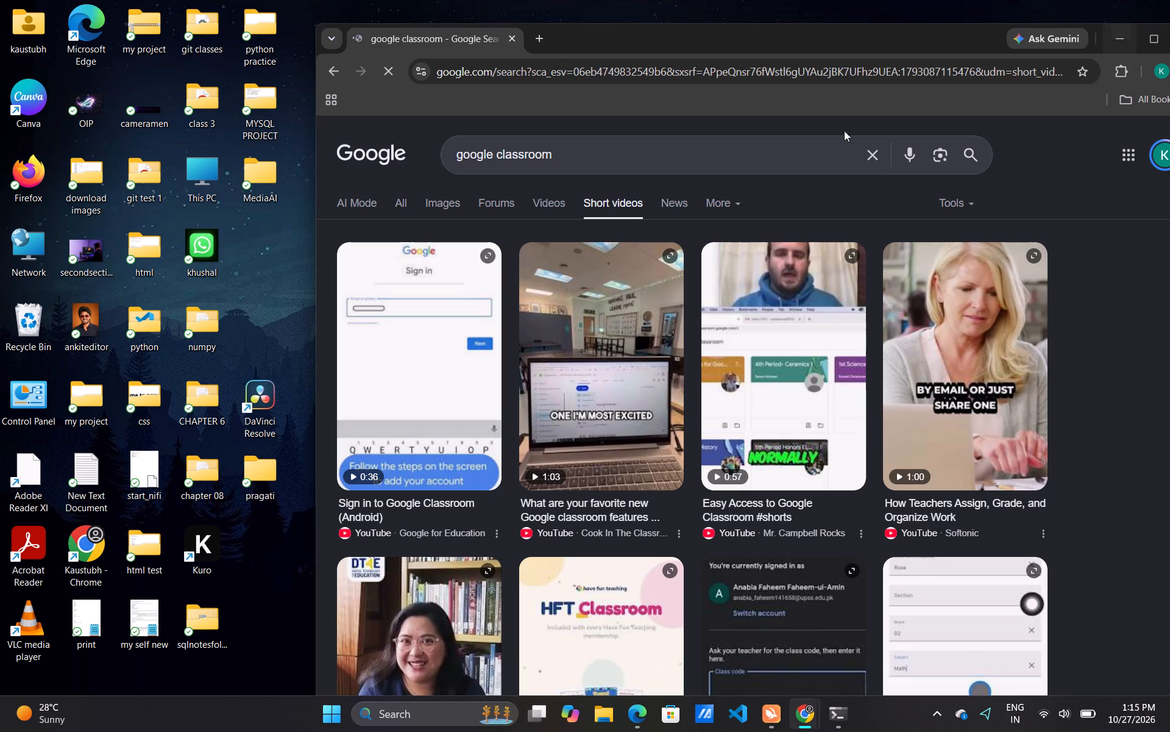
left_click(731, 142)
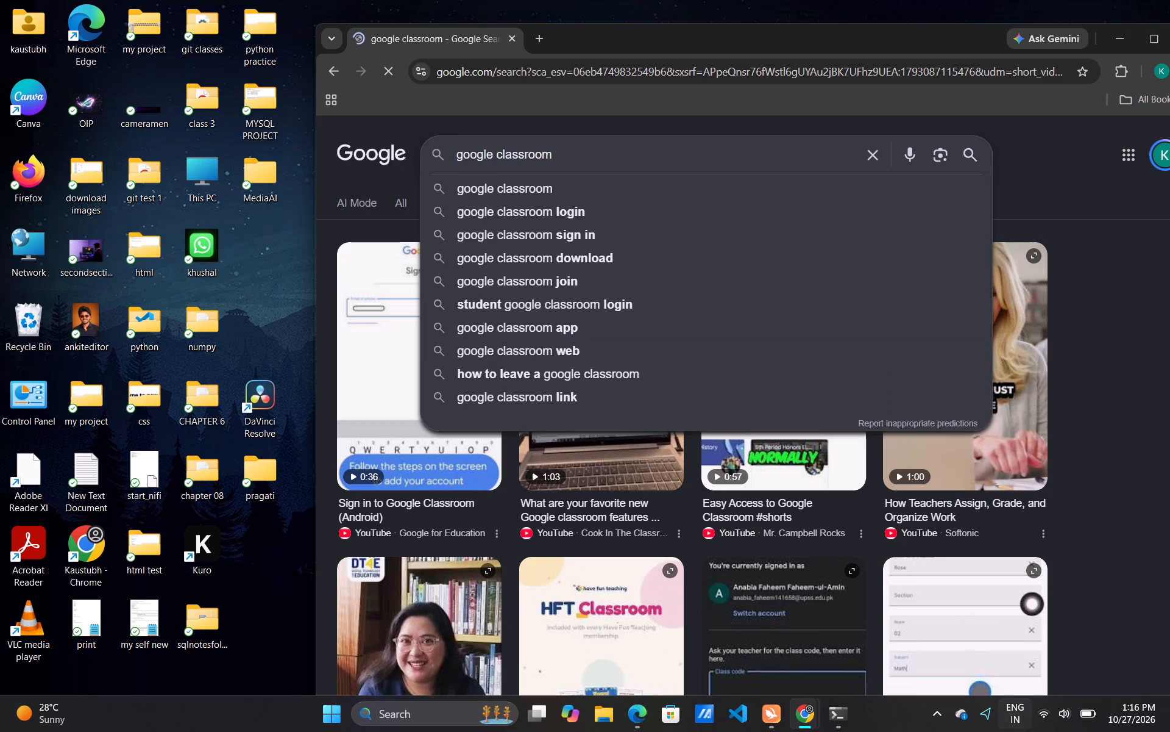
Switch the computer's Wi-Fi connection to the Airtel_Zone 1 5G network.
left_click(1050, 719)
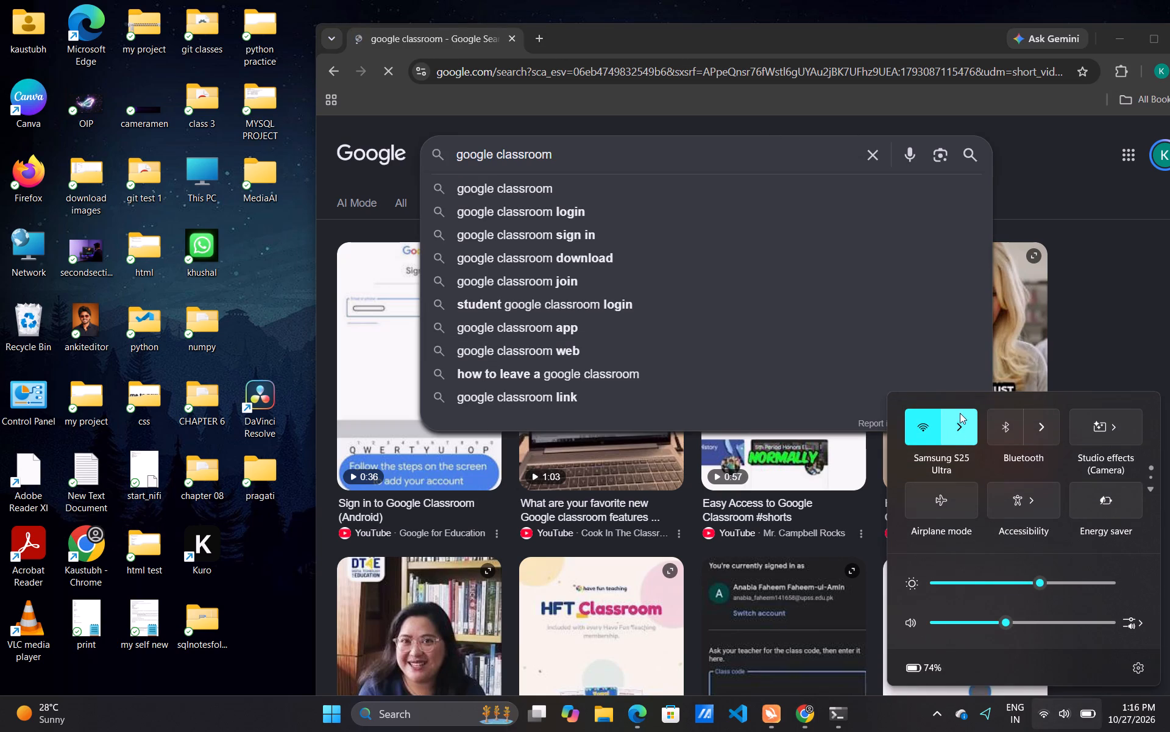
left_click(960, 425)
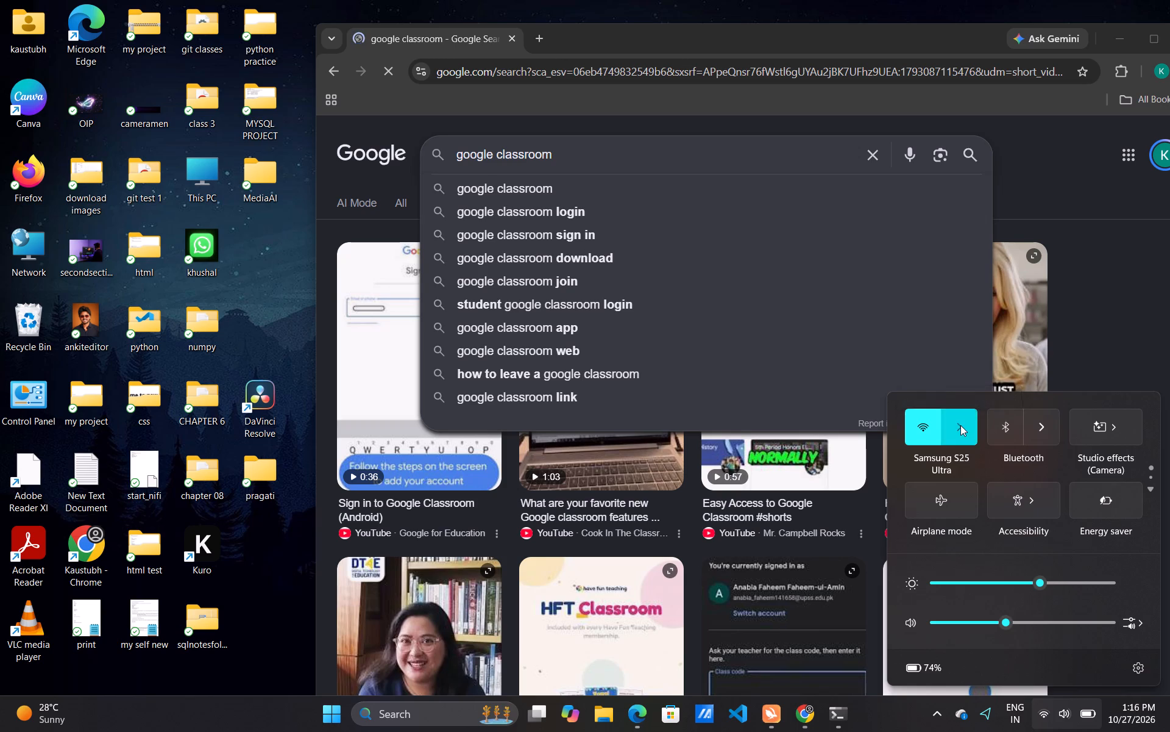
left_click(984, 532)
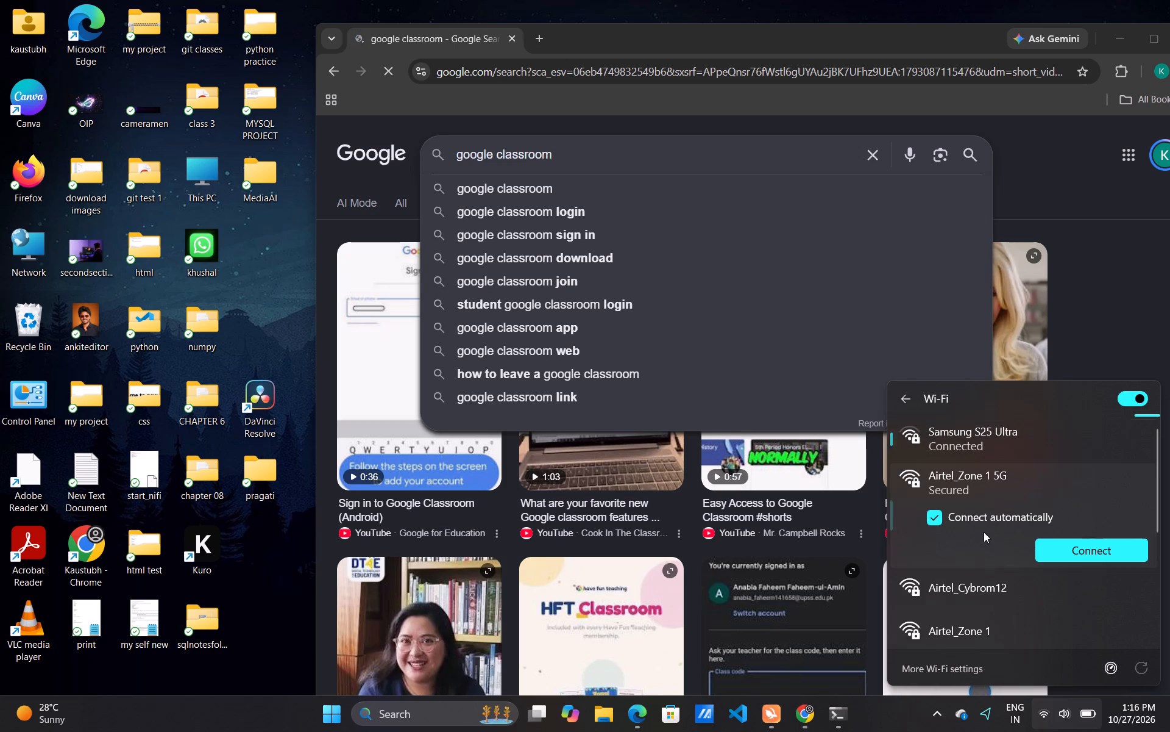
left_click(1091, 553)
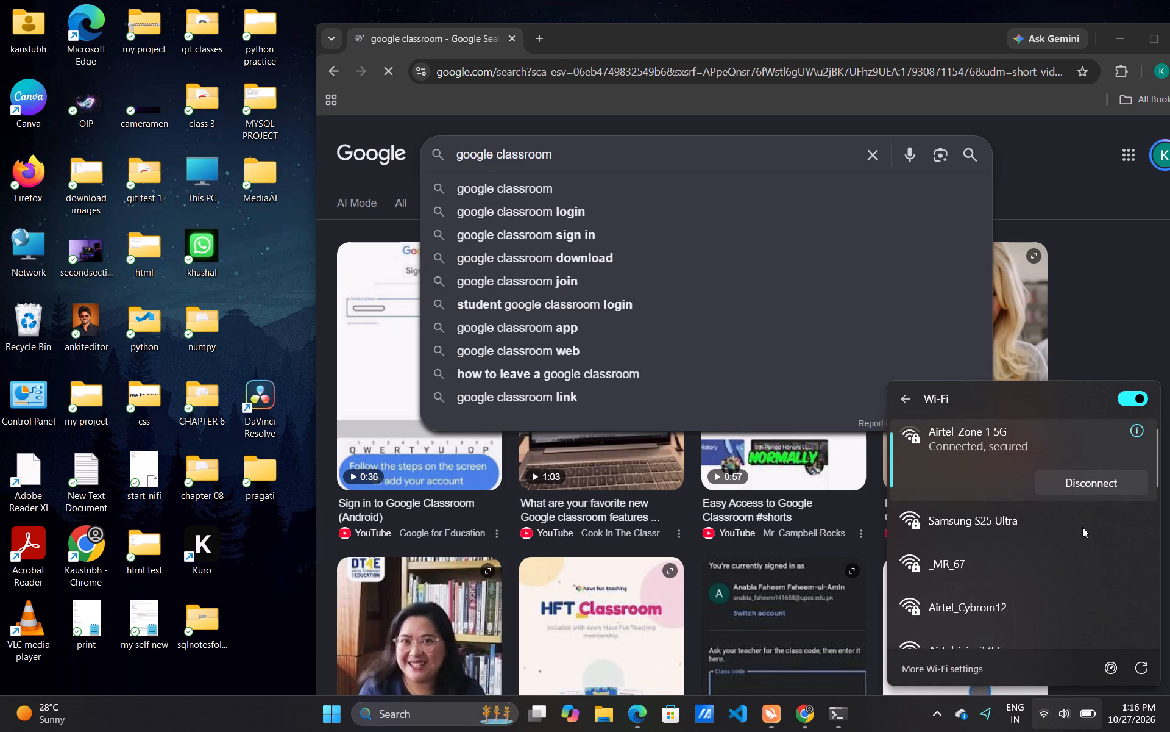
left_click(901, 390)
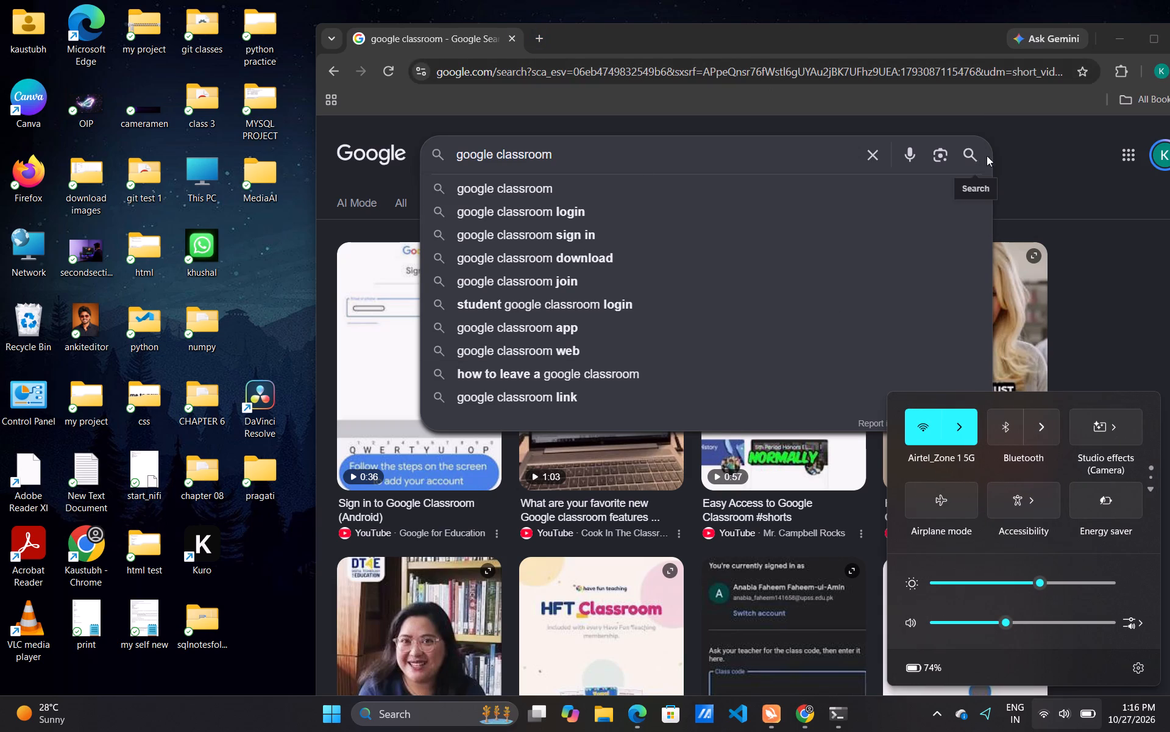
left_click(1016, 159)
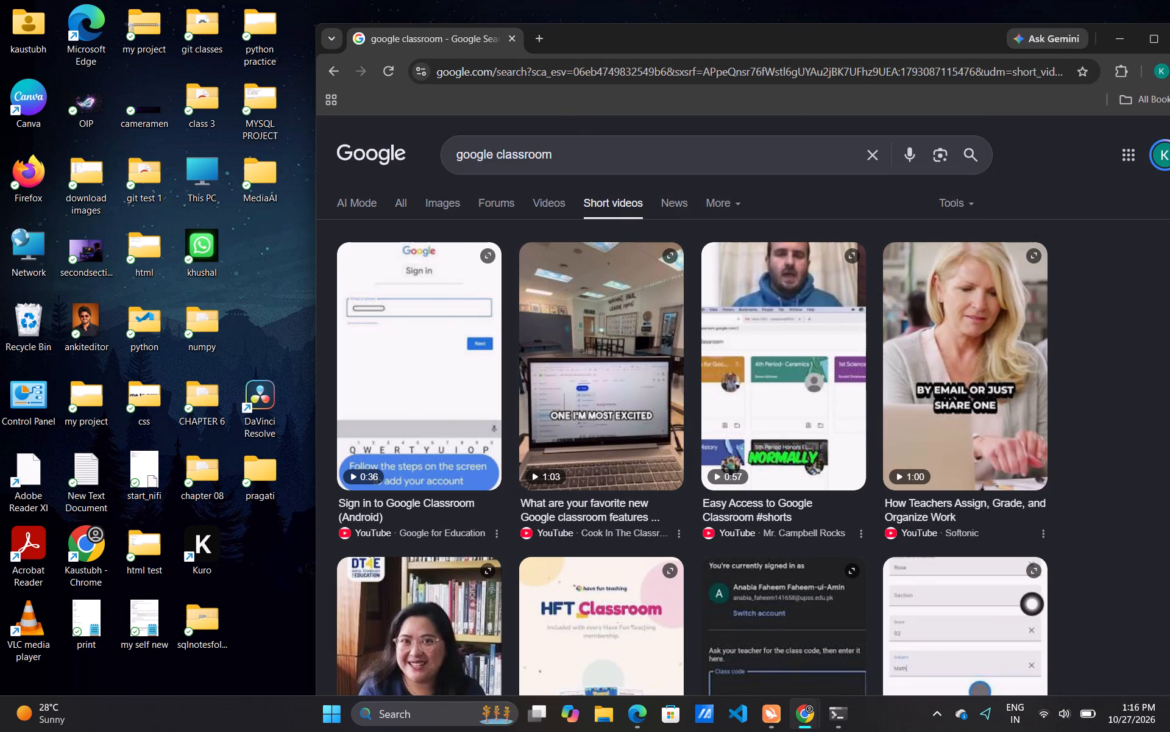
Return to all results for google classroom and open the Google Classrooms result from classroom.google.com.
left_click(405, 201)
left_click(477, 303)
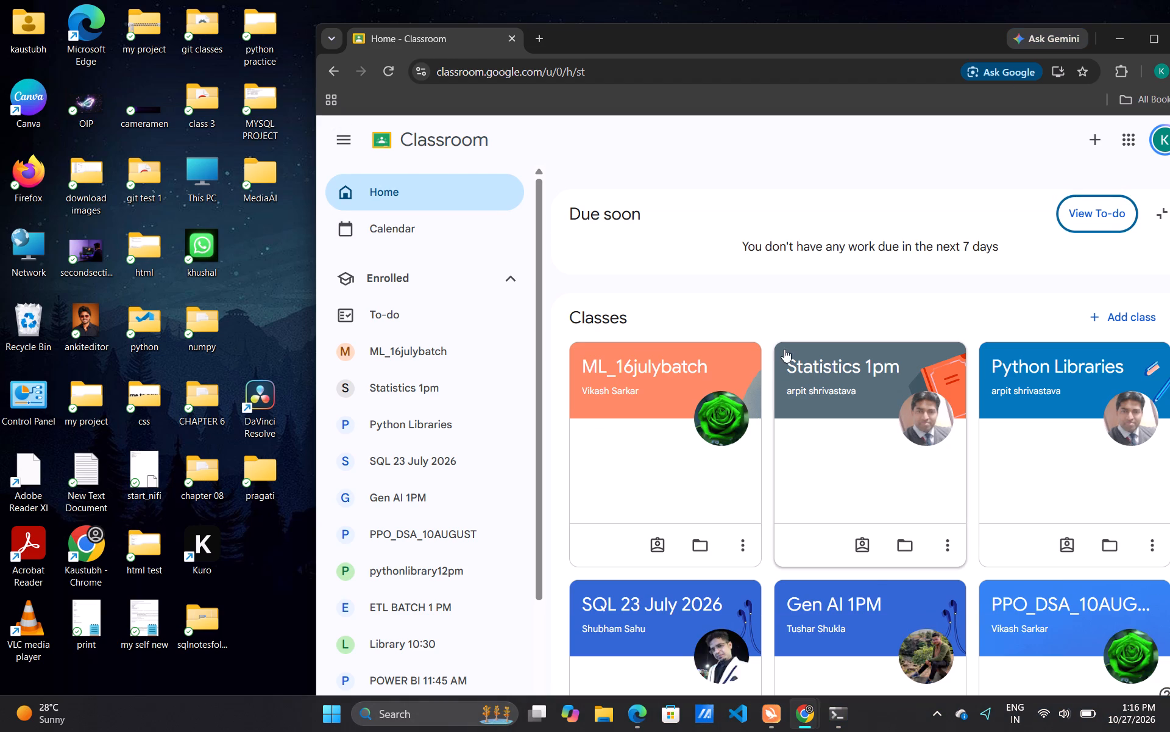
Download the Sampling Dummy data.xlsx attachment from the Statistics 1pm class stream by way of its own Drive page, and close the browser.
left_click(824, 360)
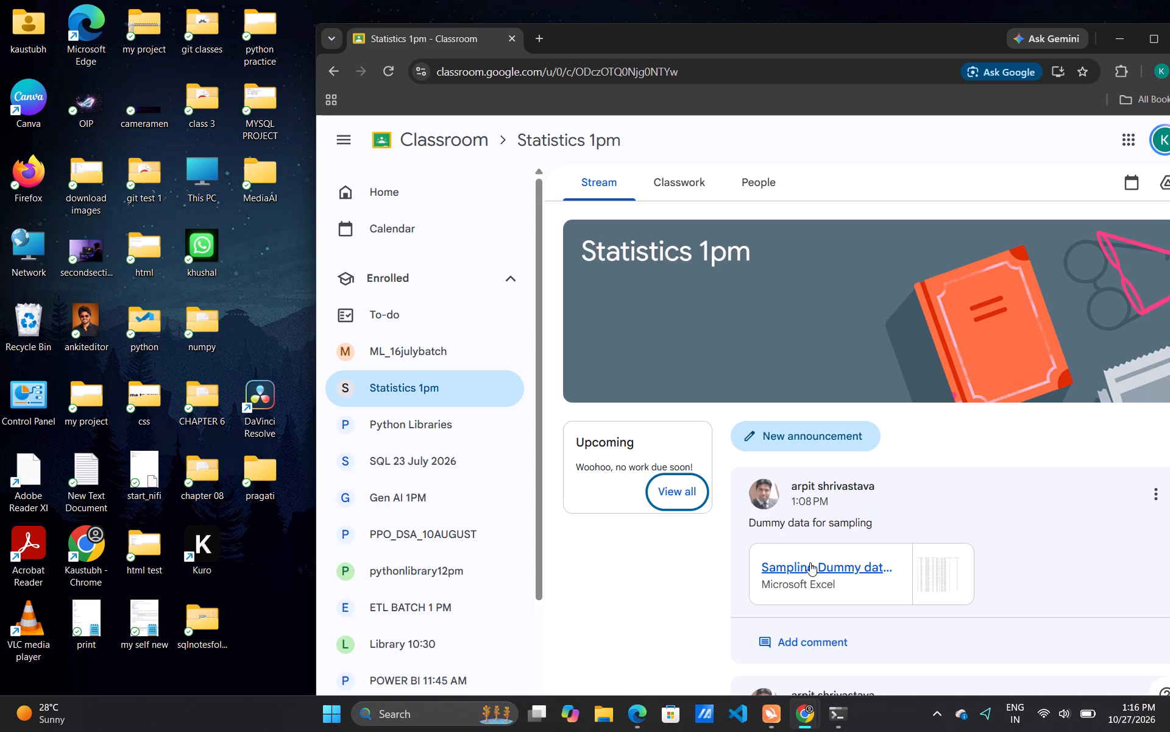
left_click(810, 561)
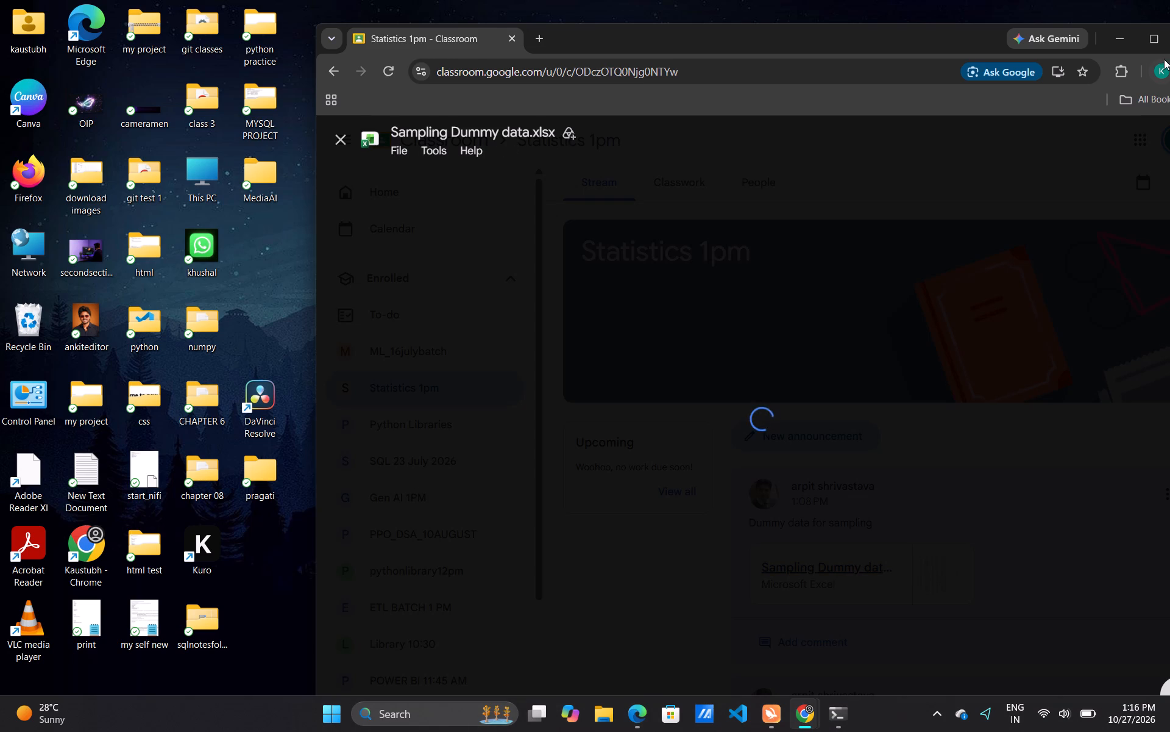
left_click(1155, 38)
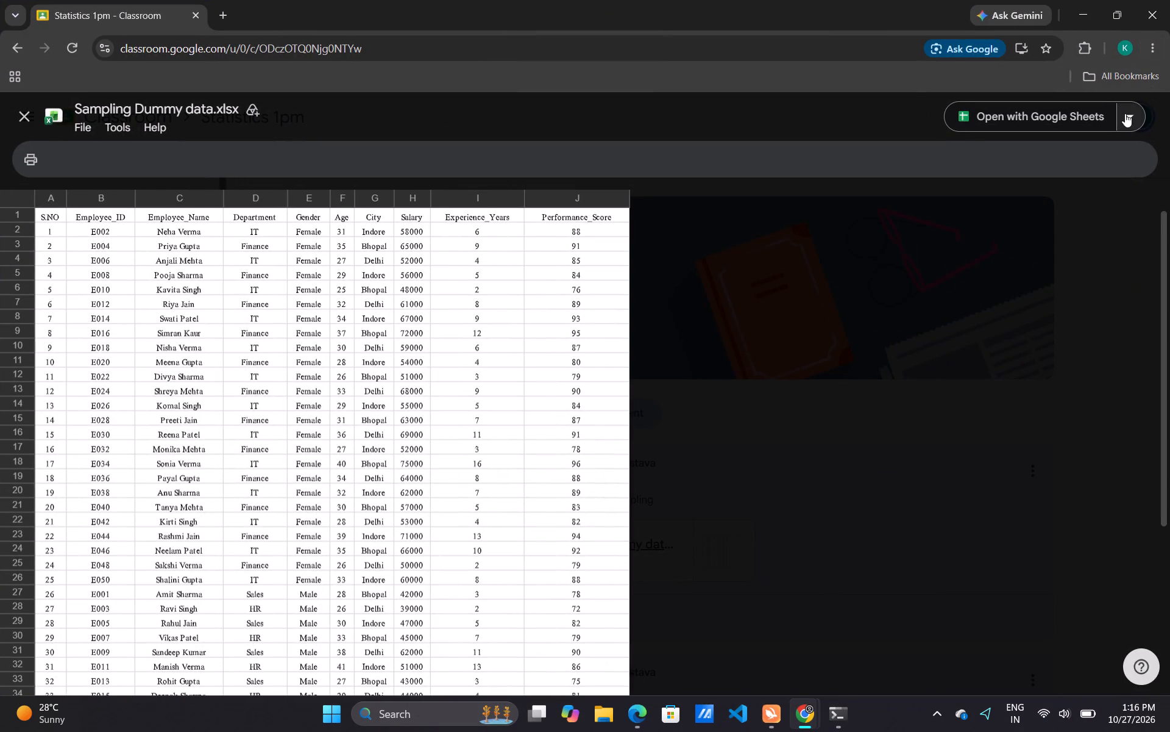
left_click(1125, 113)
left_click(978, 138)
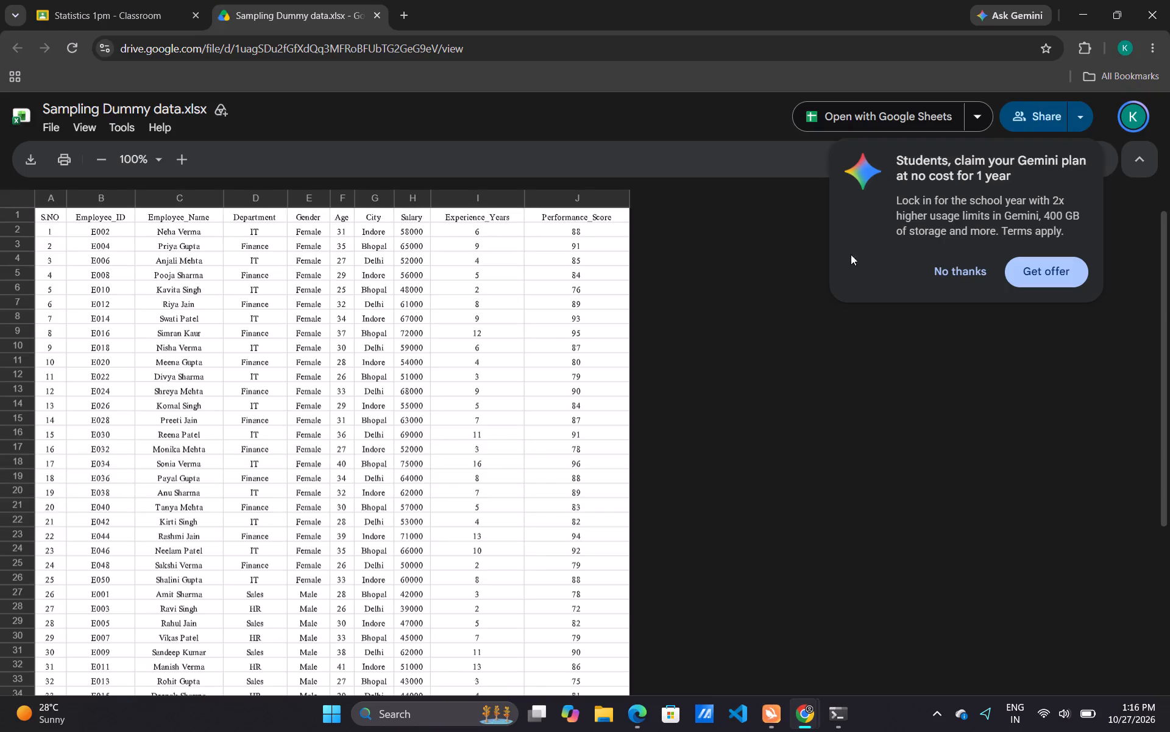
left_click(951, 272)
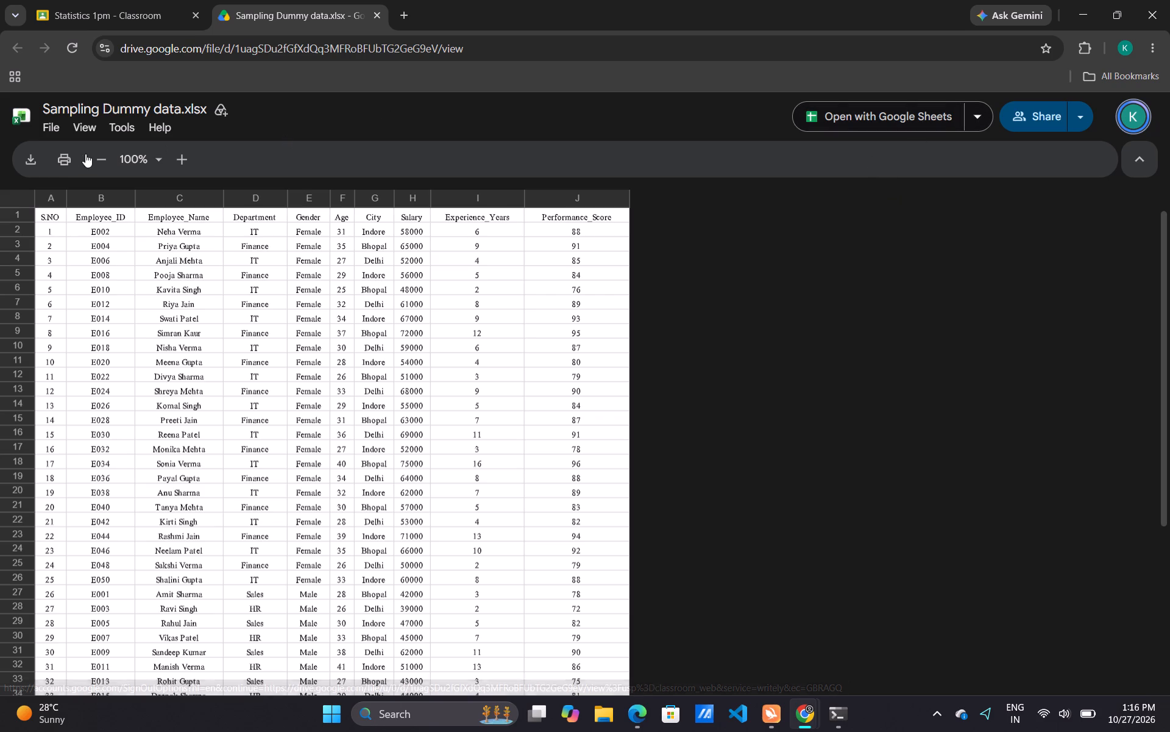
left_click(22, 154)
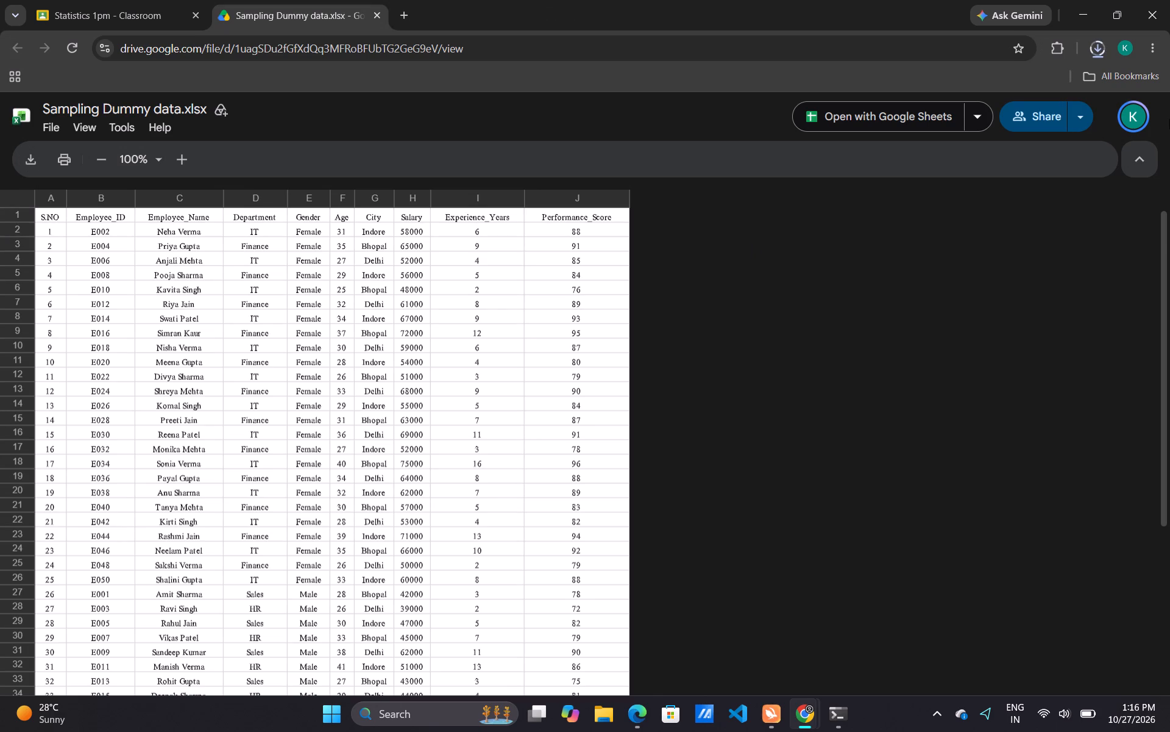
left_click(1159, 23)
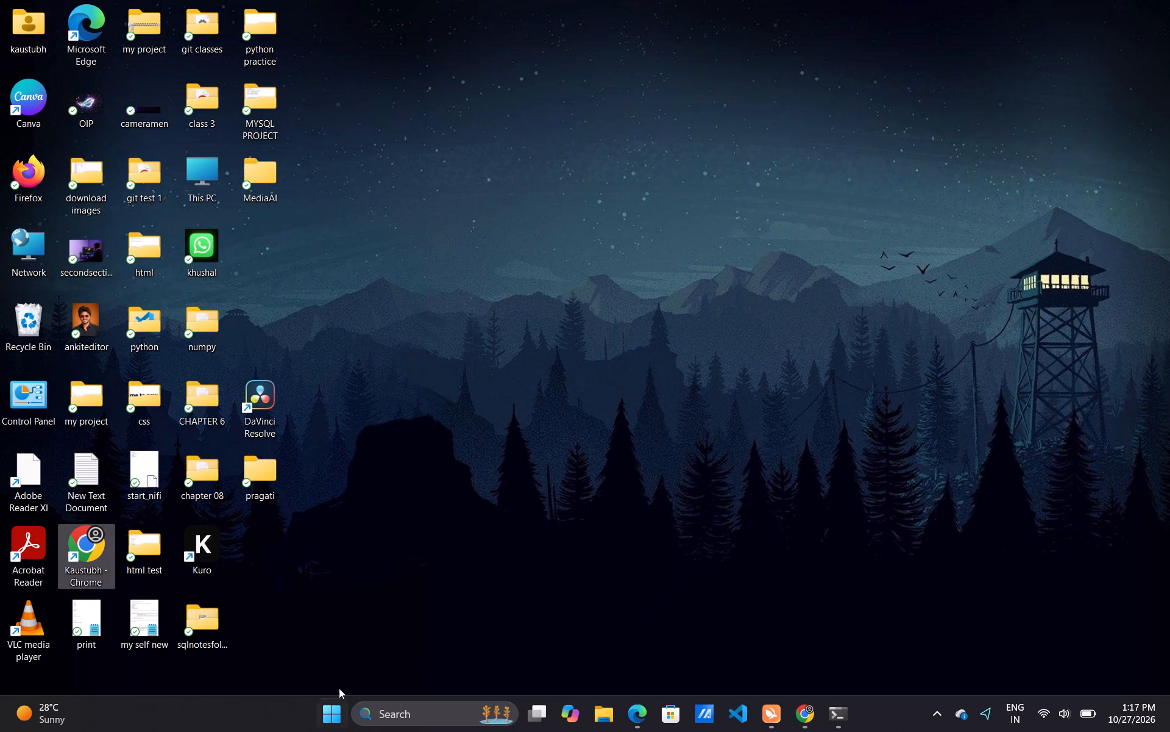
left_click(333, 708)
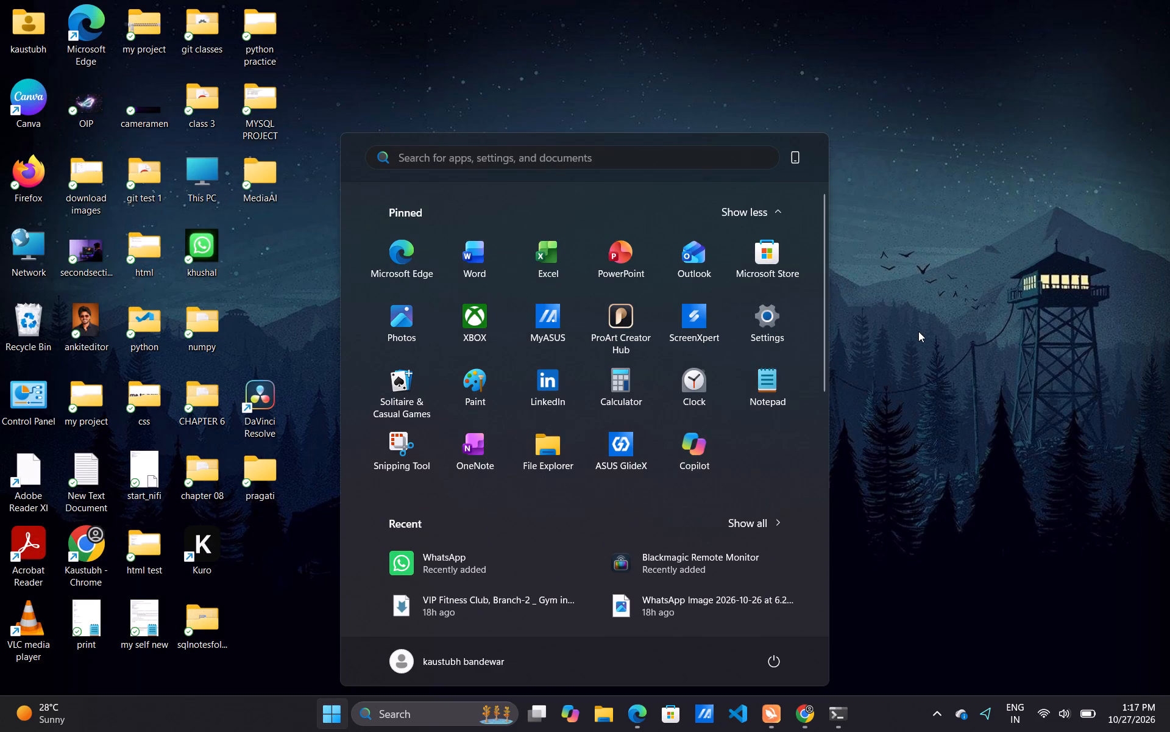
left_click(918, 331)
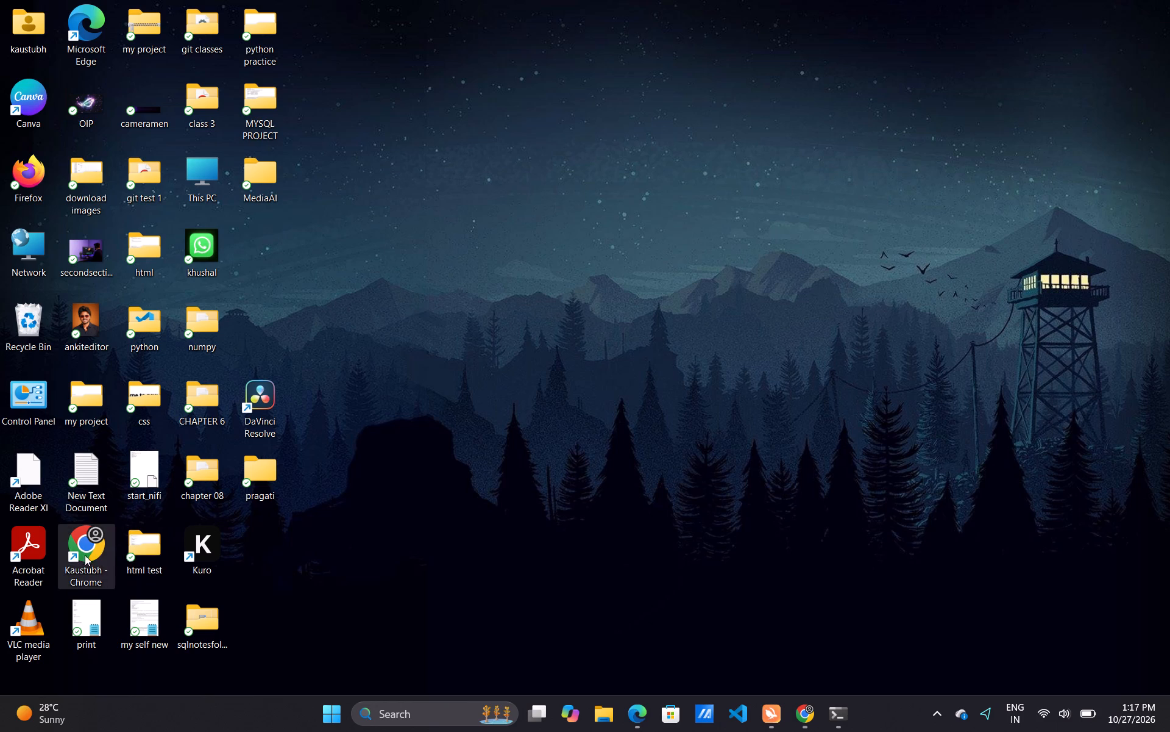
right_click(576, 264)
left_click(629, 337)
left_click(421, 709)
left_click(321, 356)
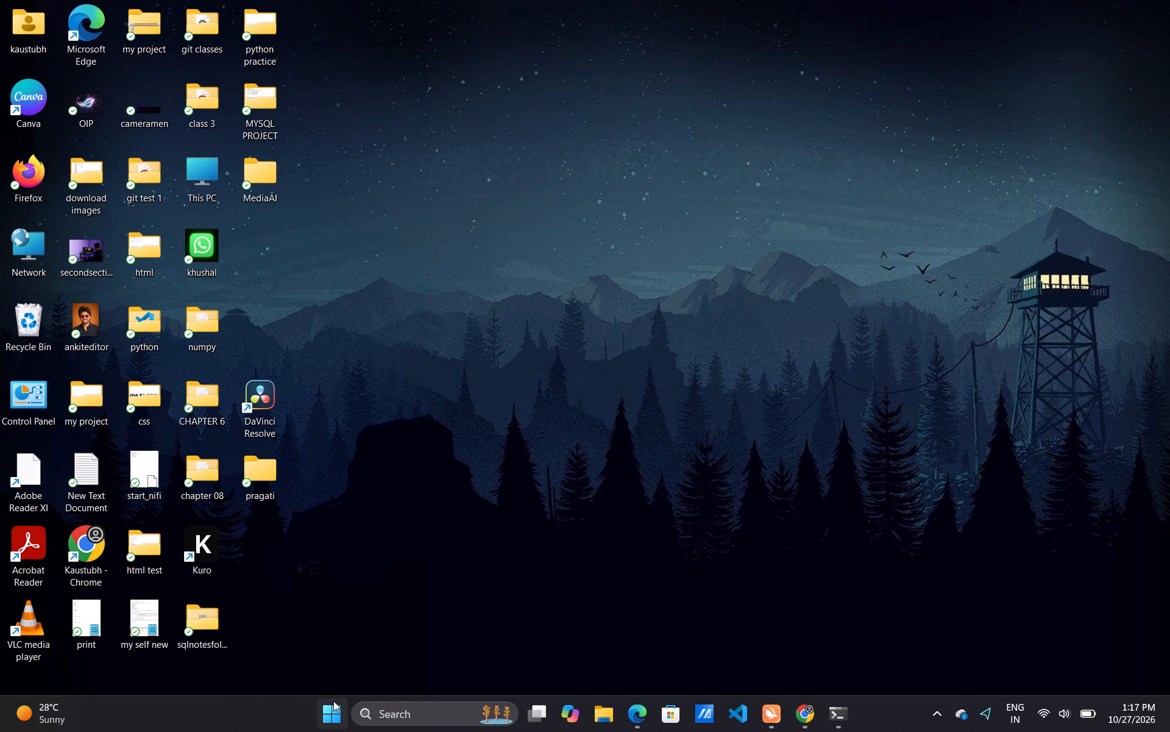
Open the Sampling Dummy data workbook from the Downloads folder in Excel, enable editing and maximise its window.
double_click(47, 41)
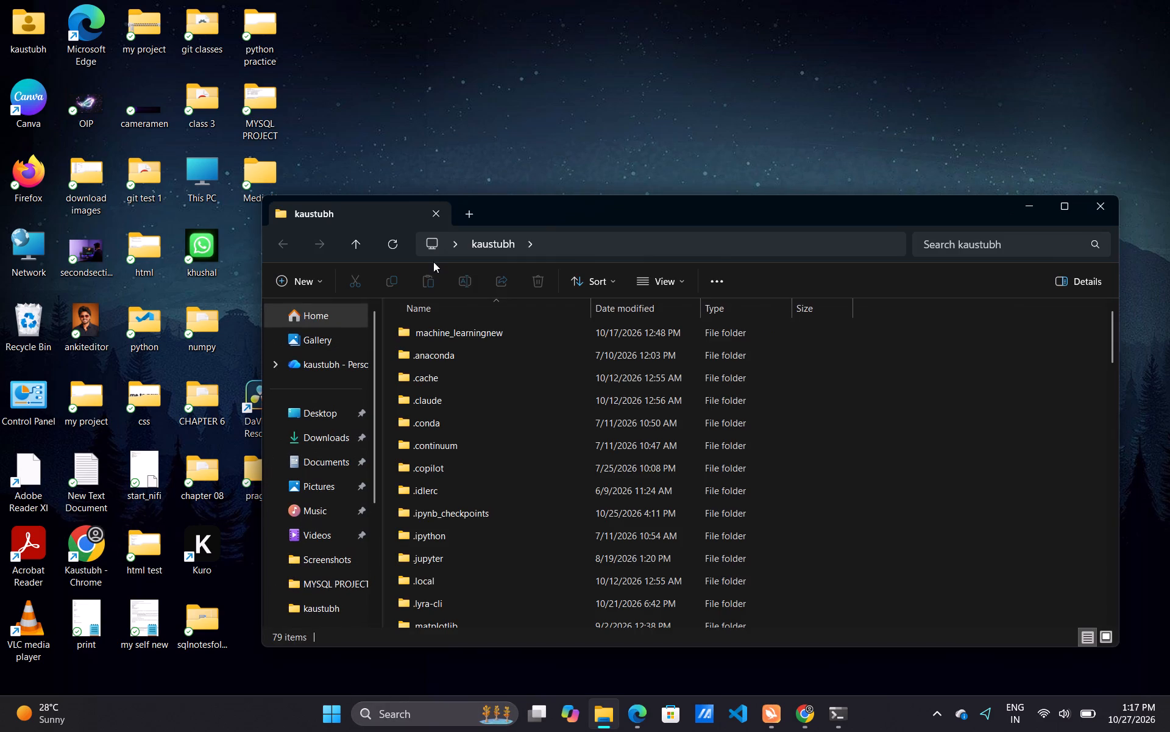
left_click(340, 428)
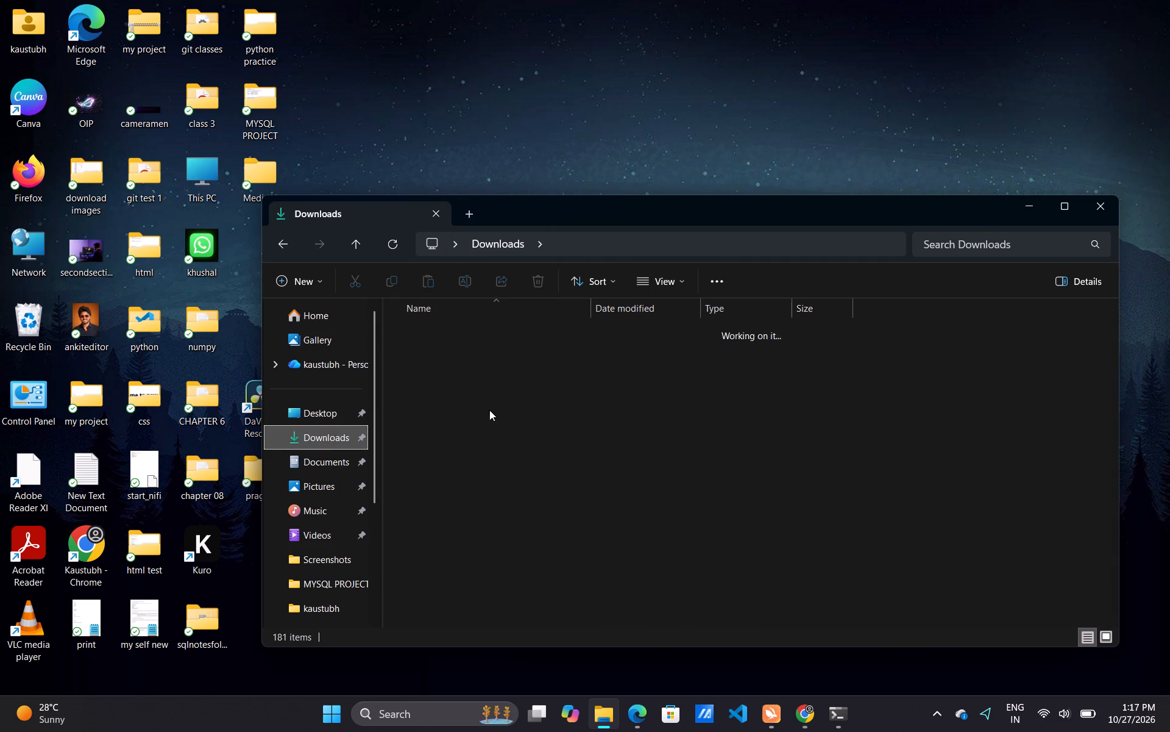
left_click_drag(542, 339, 539, 353)
double_click(539, 353)
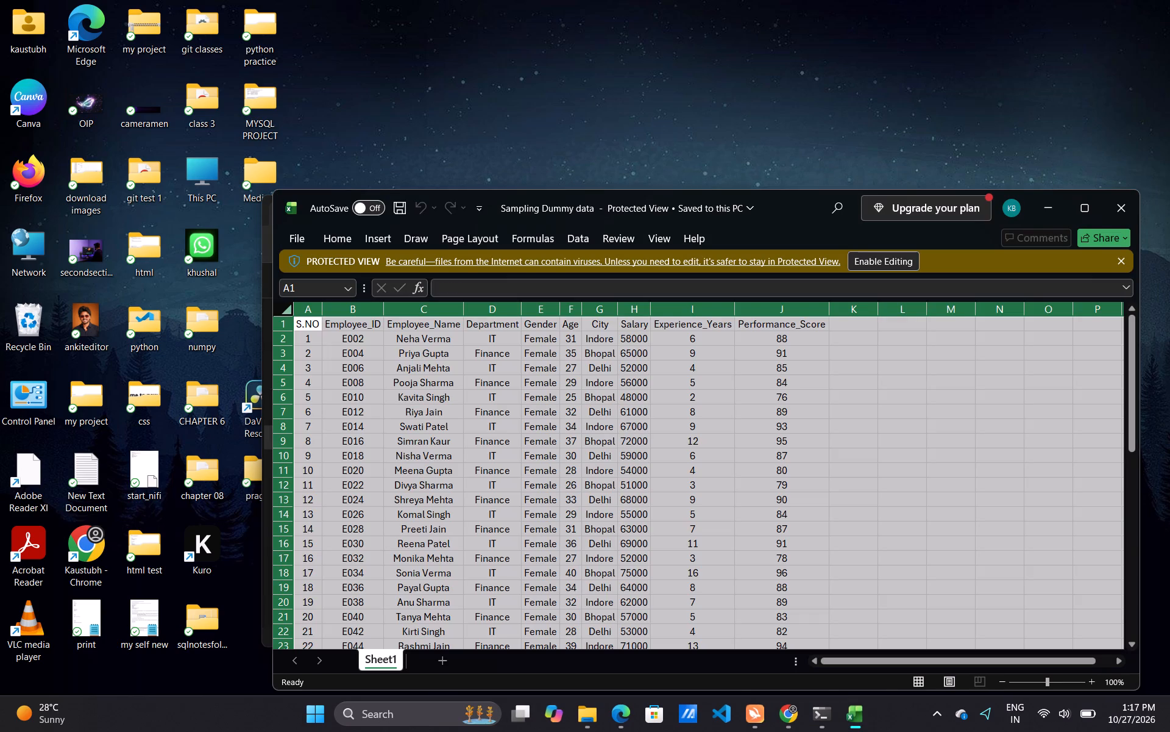
left_click(895, 256)
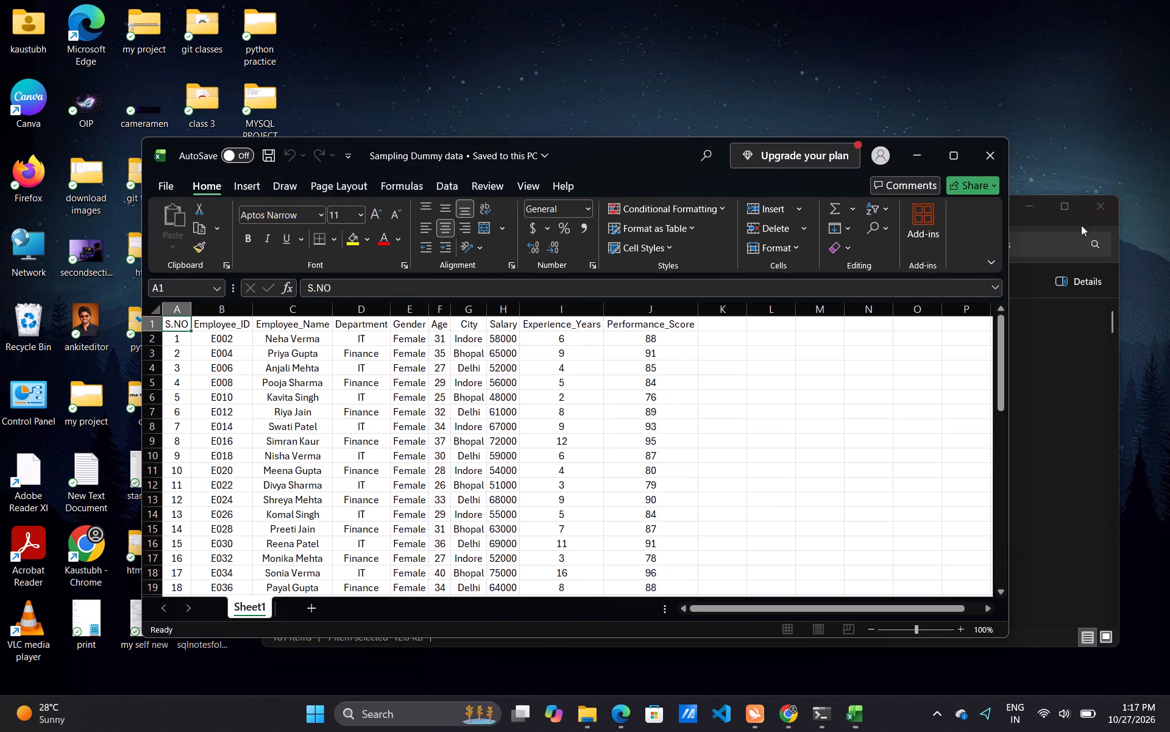
left_click(954, 148)
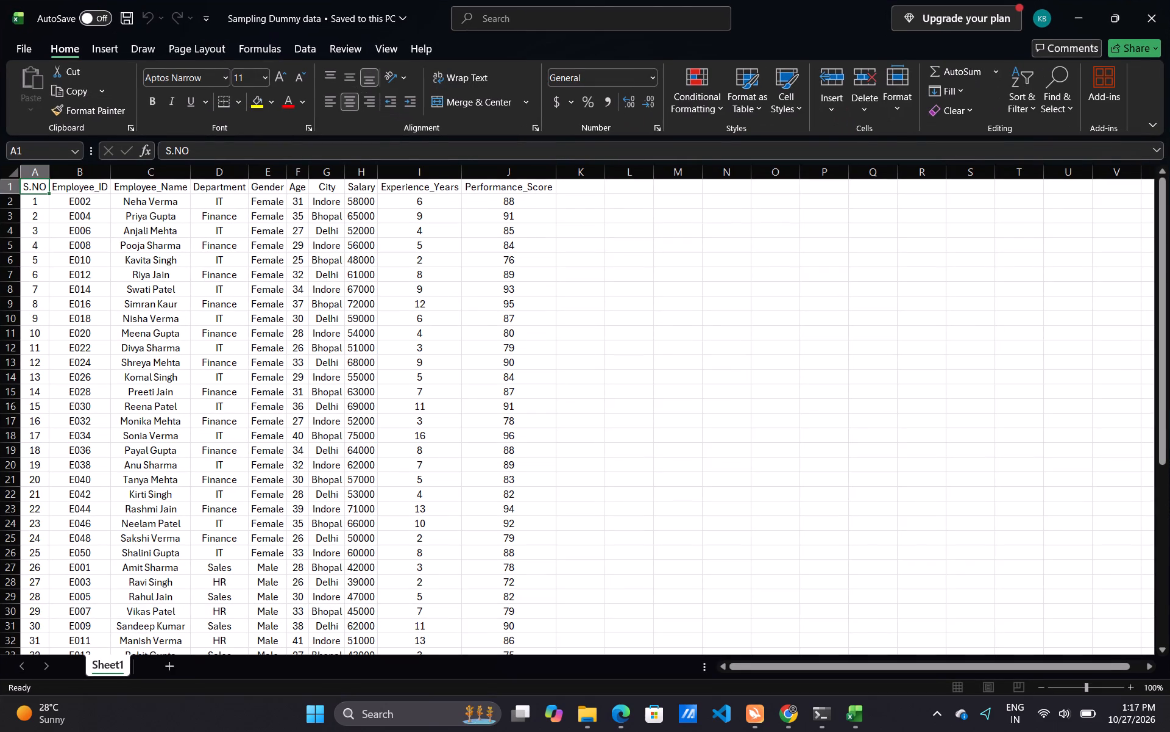
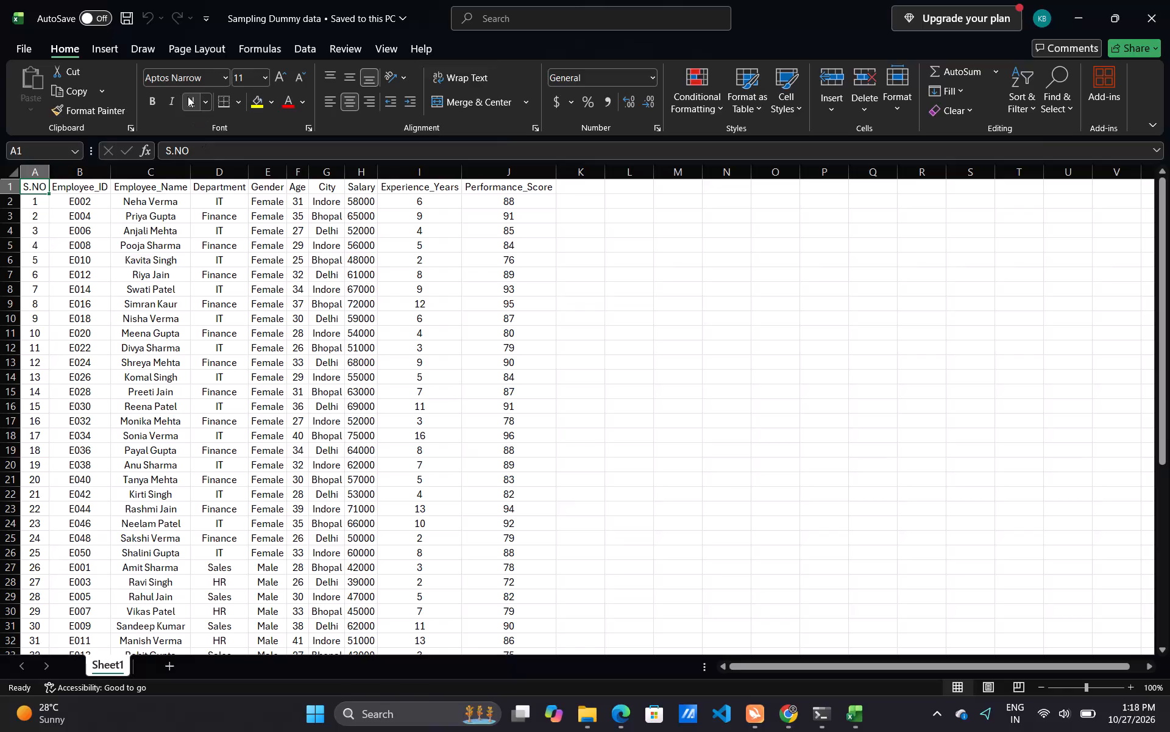
Turn on filters for the header row of the employee table and return to the Sampling Dummy data sheet.
left_click(167, 197)
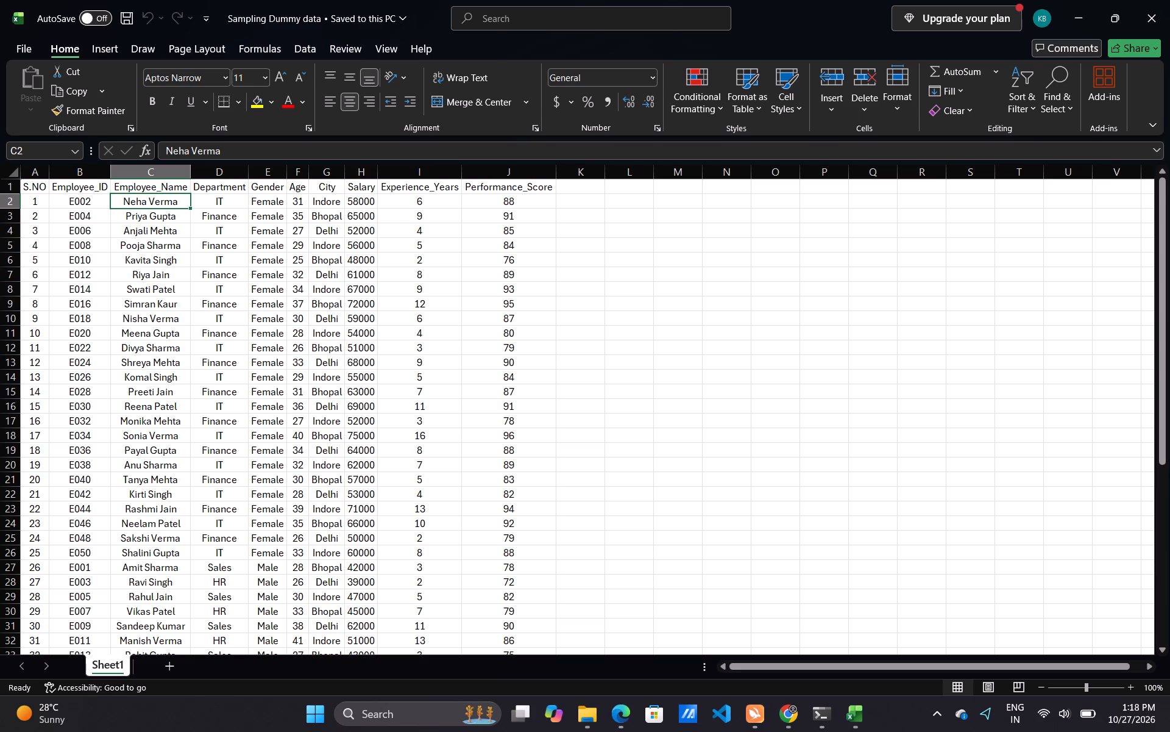
key("alt+d")
key("alt+d")
key("alt+d")
key("alt+d")
key("alt+d")
key("alt+d")
key("alt+d")
key("alt+d")
key("alt+d")
key("alt+d")
key("alt+d")
key("alt+f")
key("alt+f")
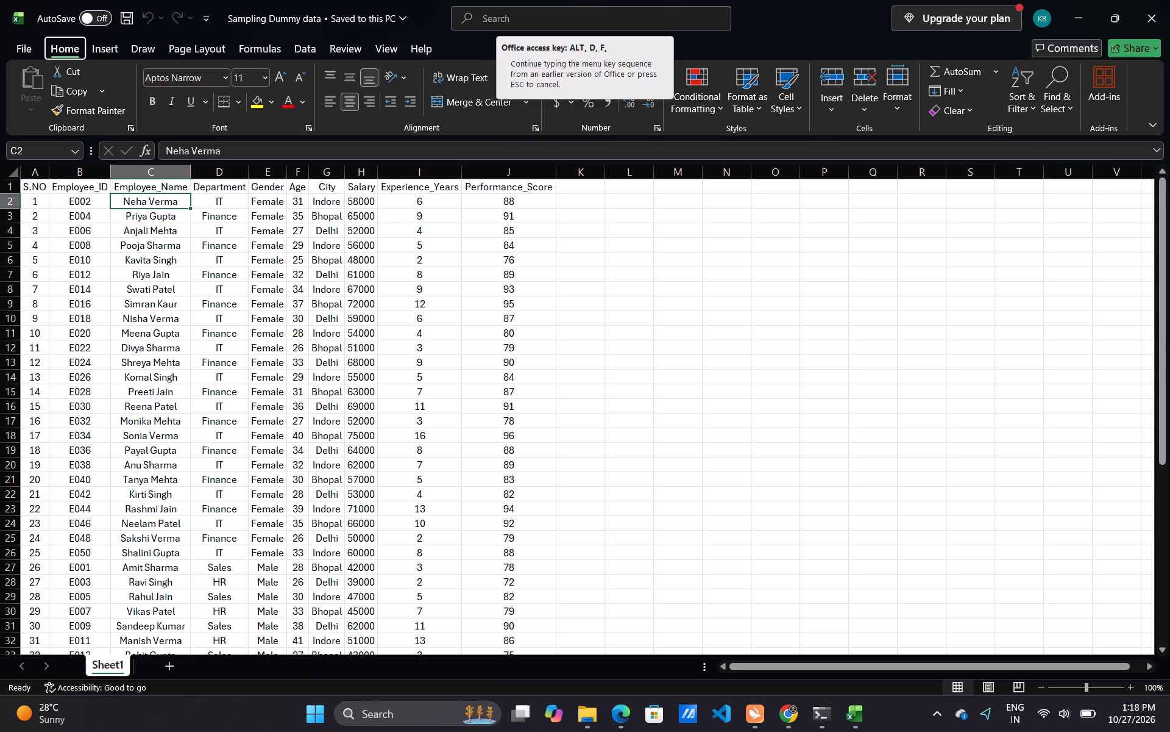
key("alt+d")
key("alt+f")
key("alt+f")
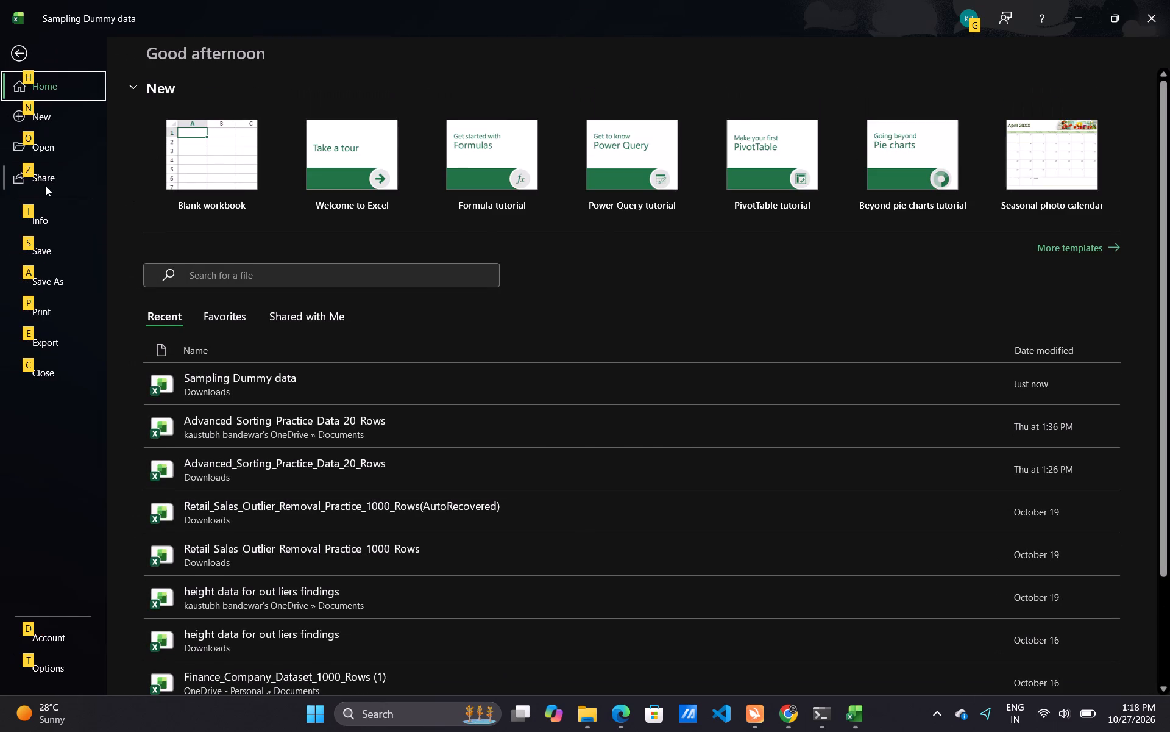
left_click(1068, 20)
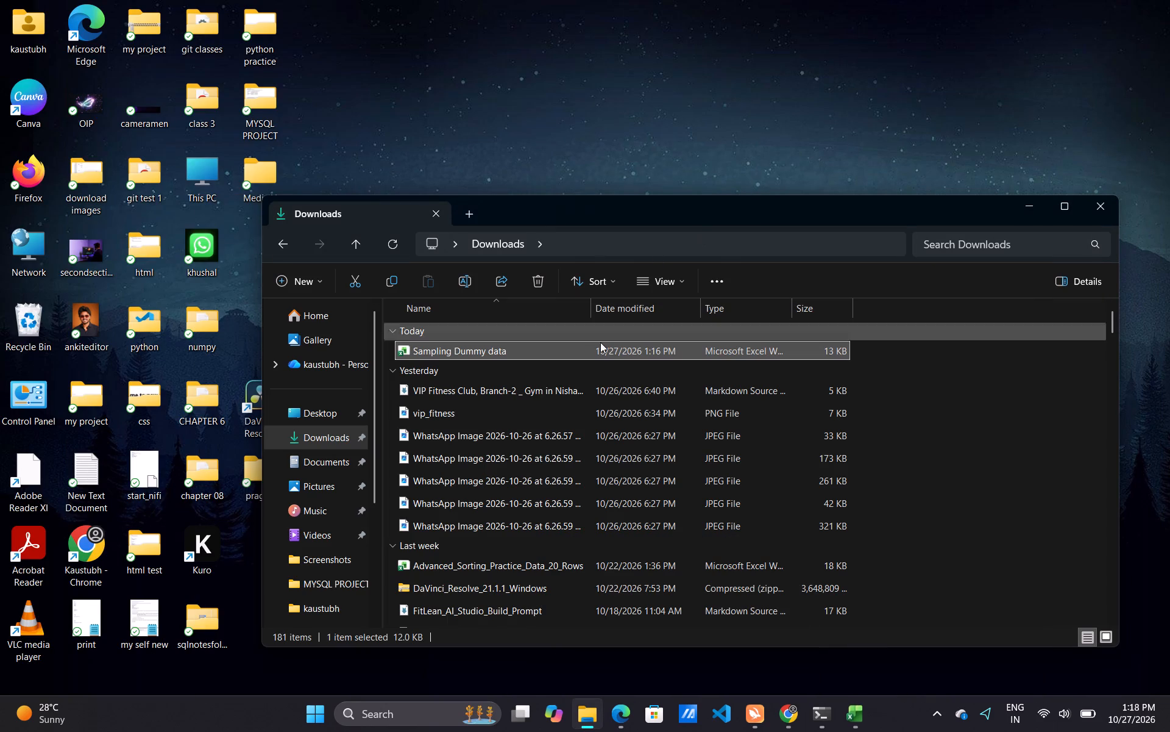
double_click(596, 349)
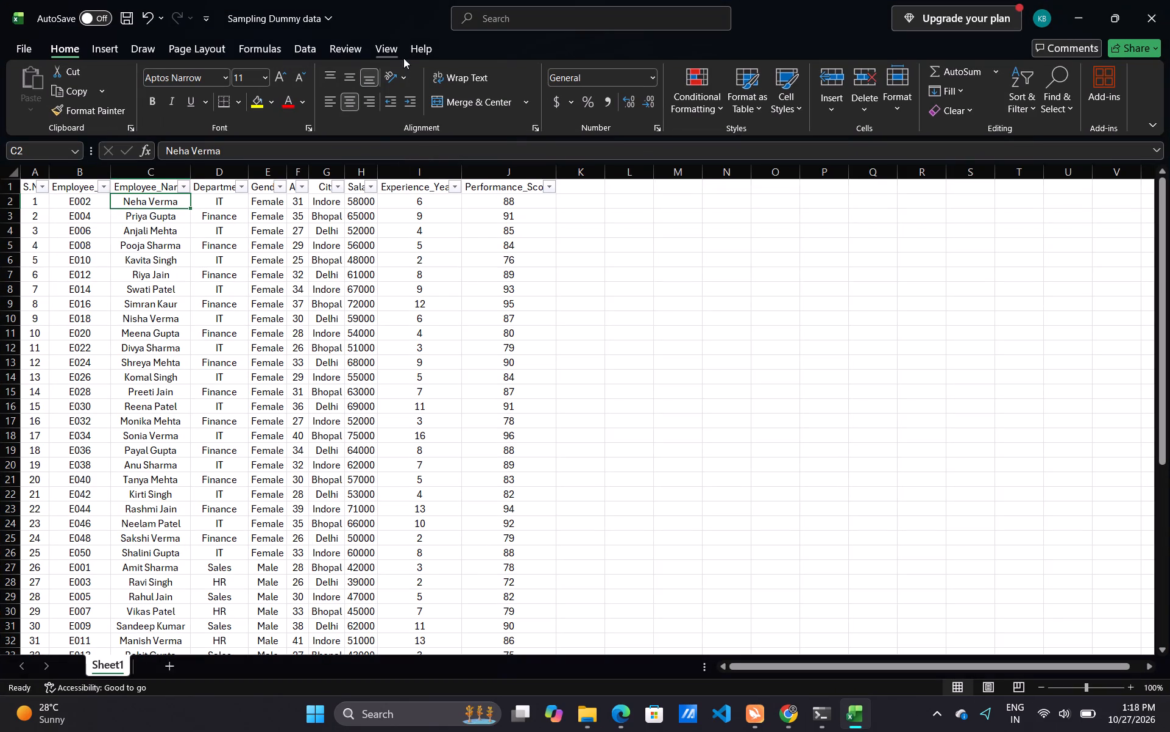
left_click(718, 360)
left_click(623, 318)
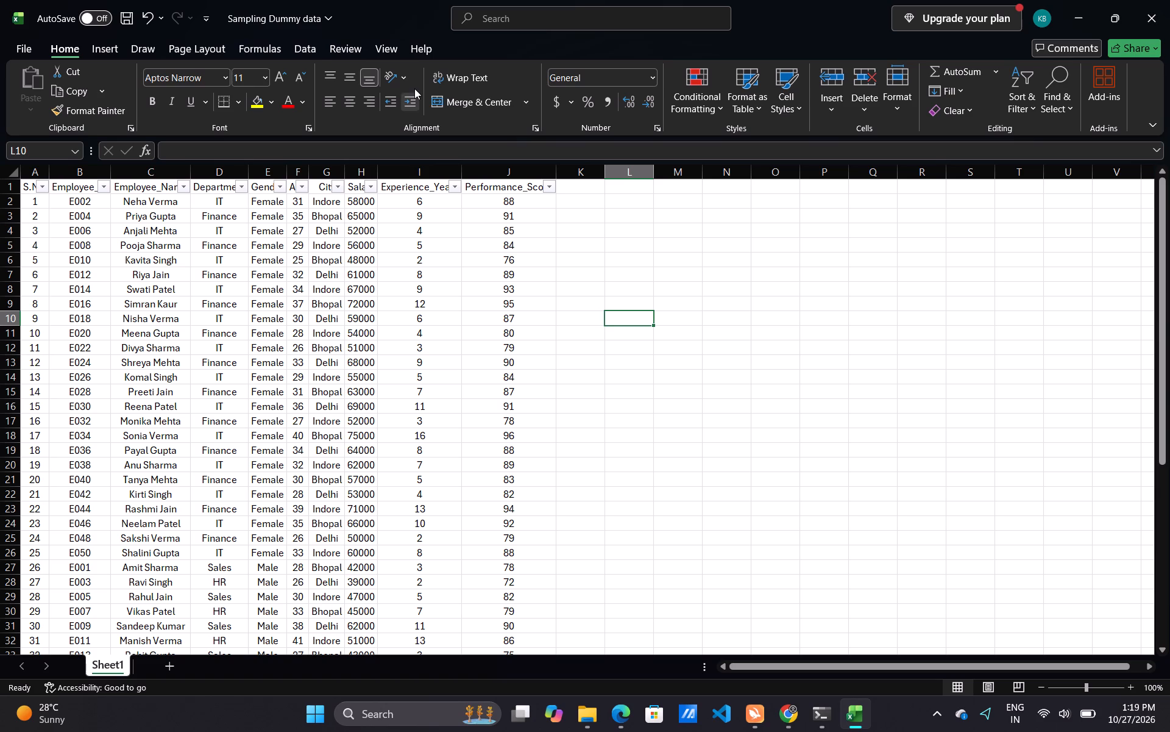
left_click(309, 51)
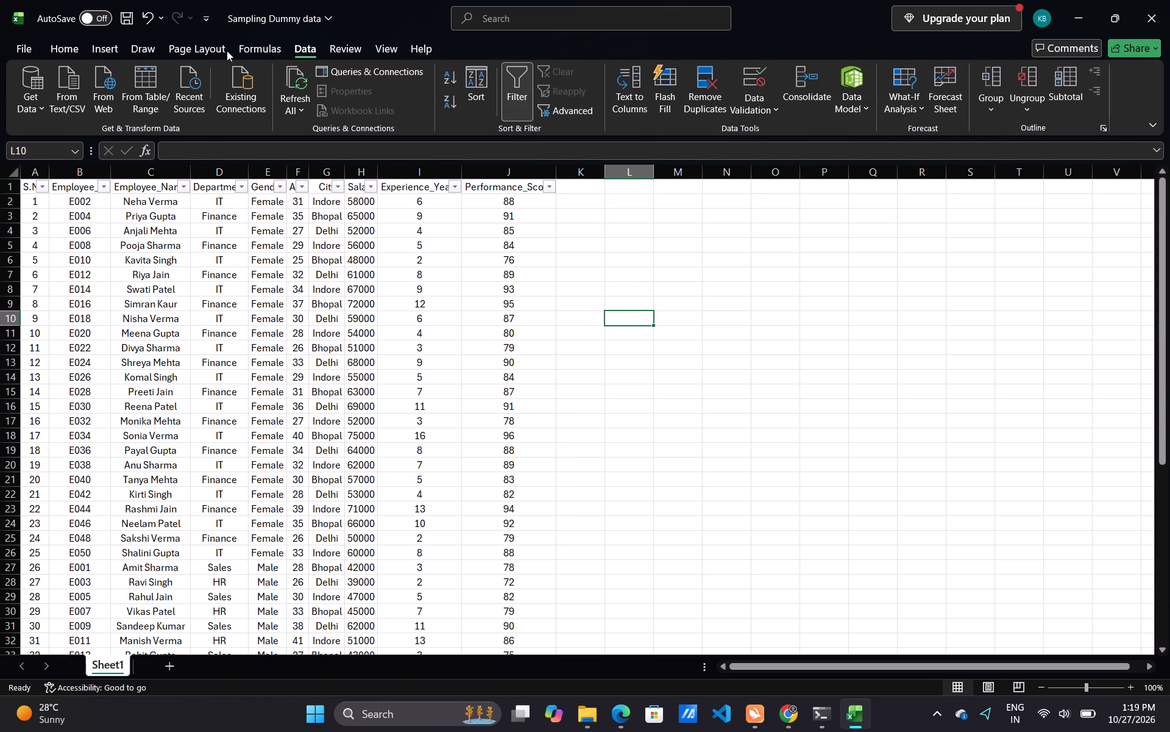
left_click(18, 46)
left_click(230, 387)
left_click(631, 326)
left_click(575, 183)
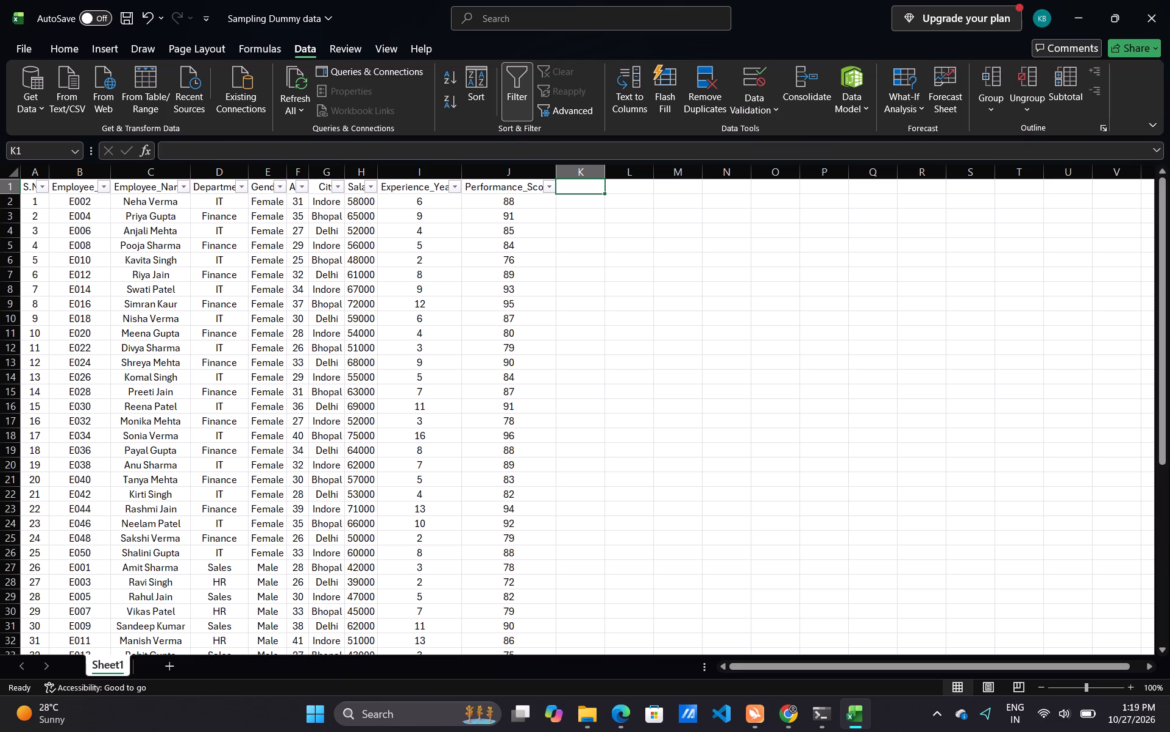
Enter 1 in cell L3 and 2 in cell L4, beside the employee table.
left_click(639, 218)
key("1")
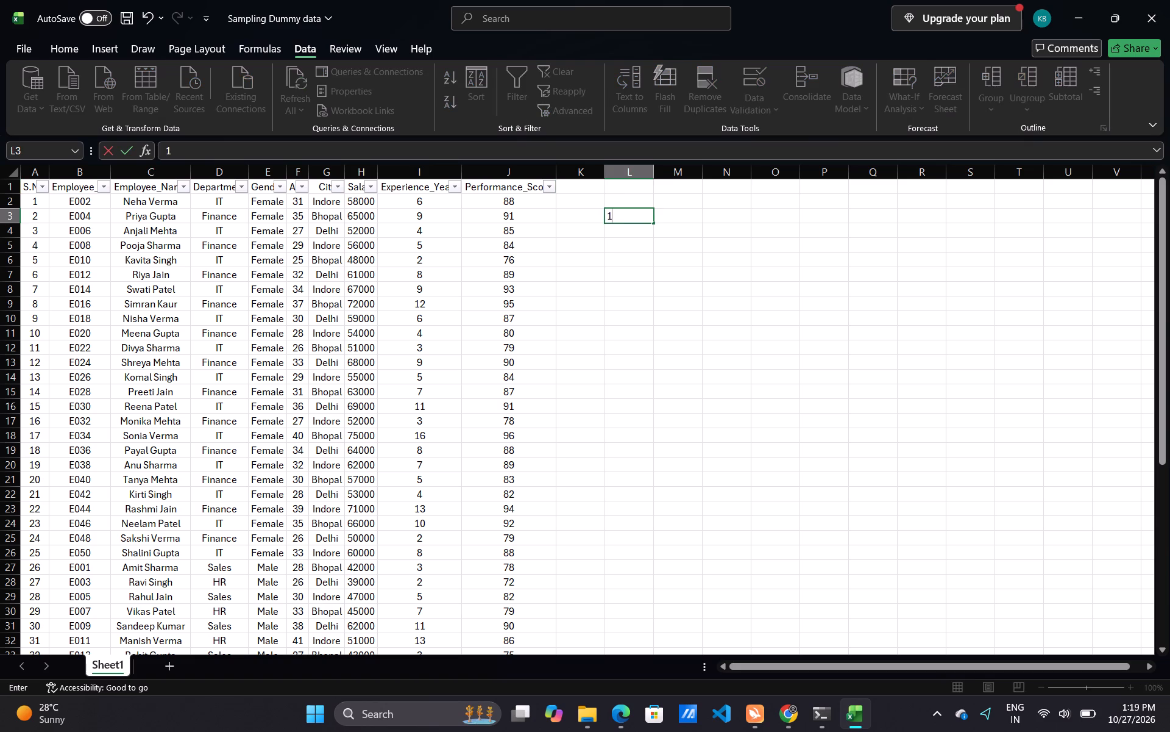
left_click(637, 230)
key("2")
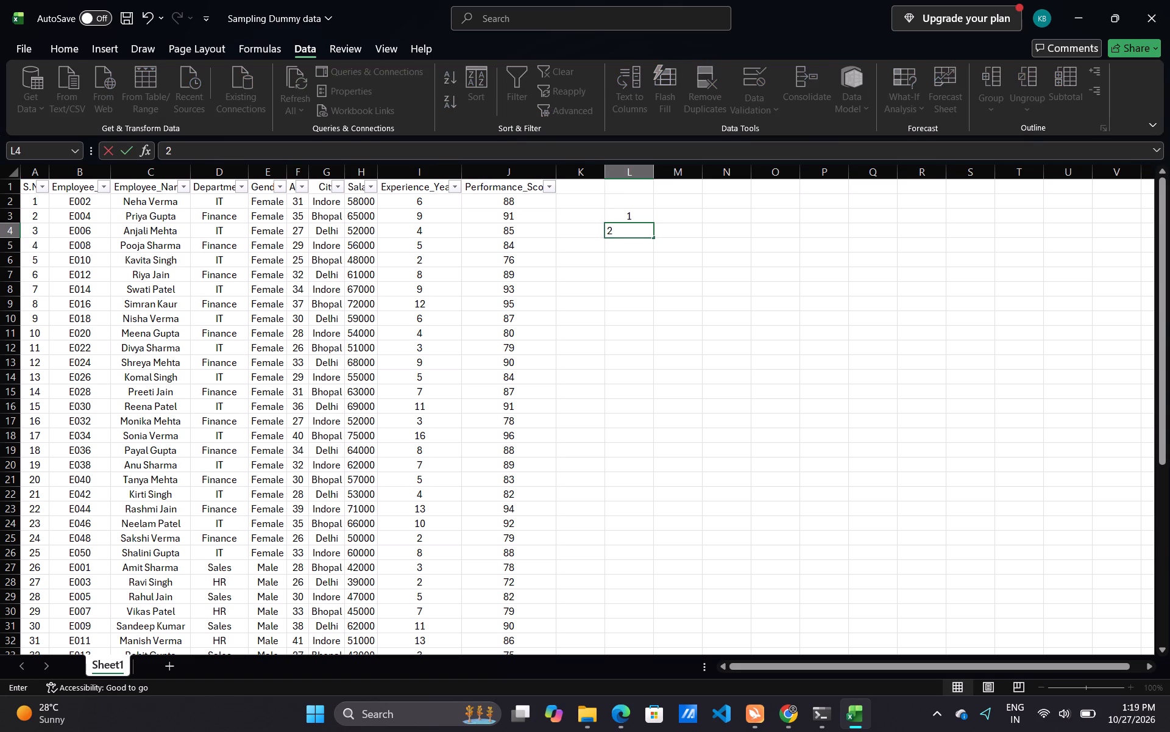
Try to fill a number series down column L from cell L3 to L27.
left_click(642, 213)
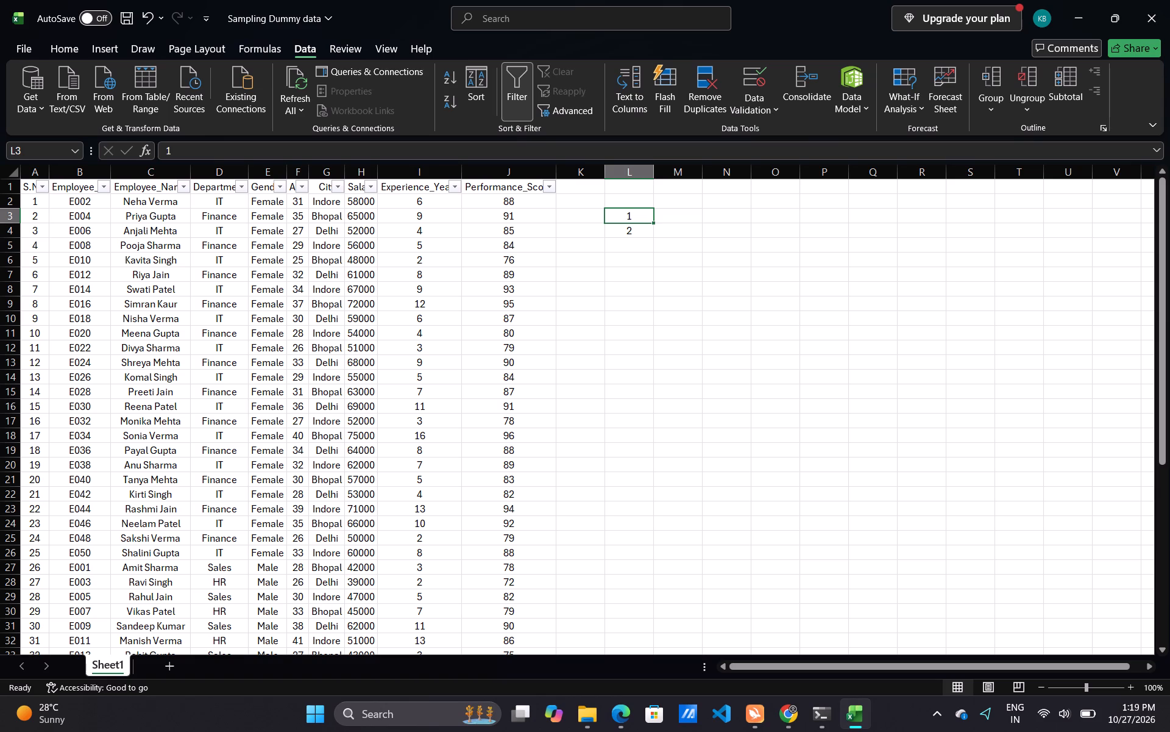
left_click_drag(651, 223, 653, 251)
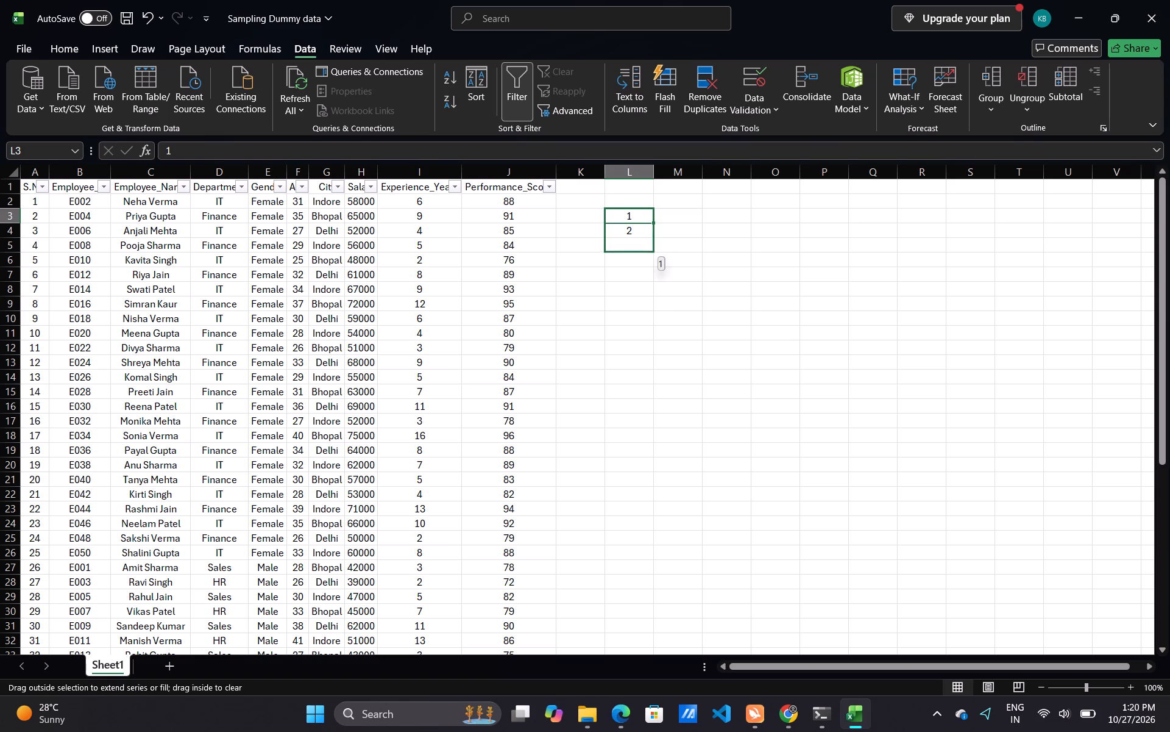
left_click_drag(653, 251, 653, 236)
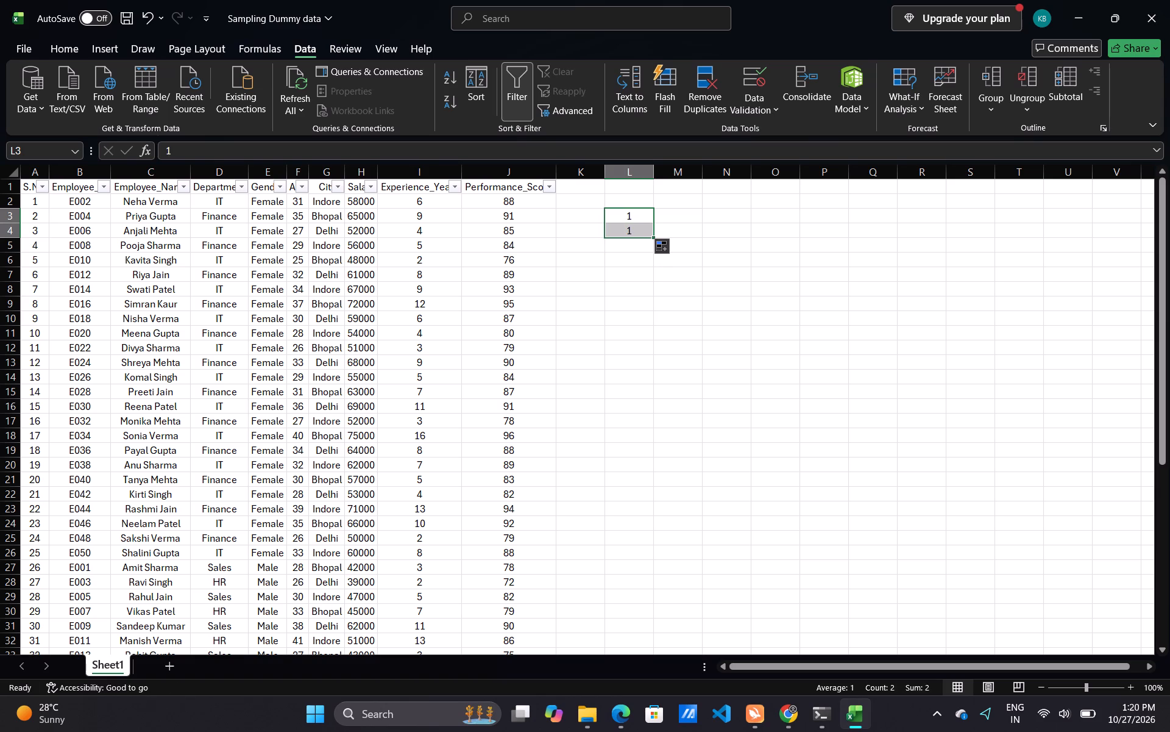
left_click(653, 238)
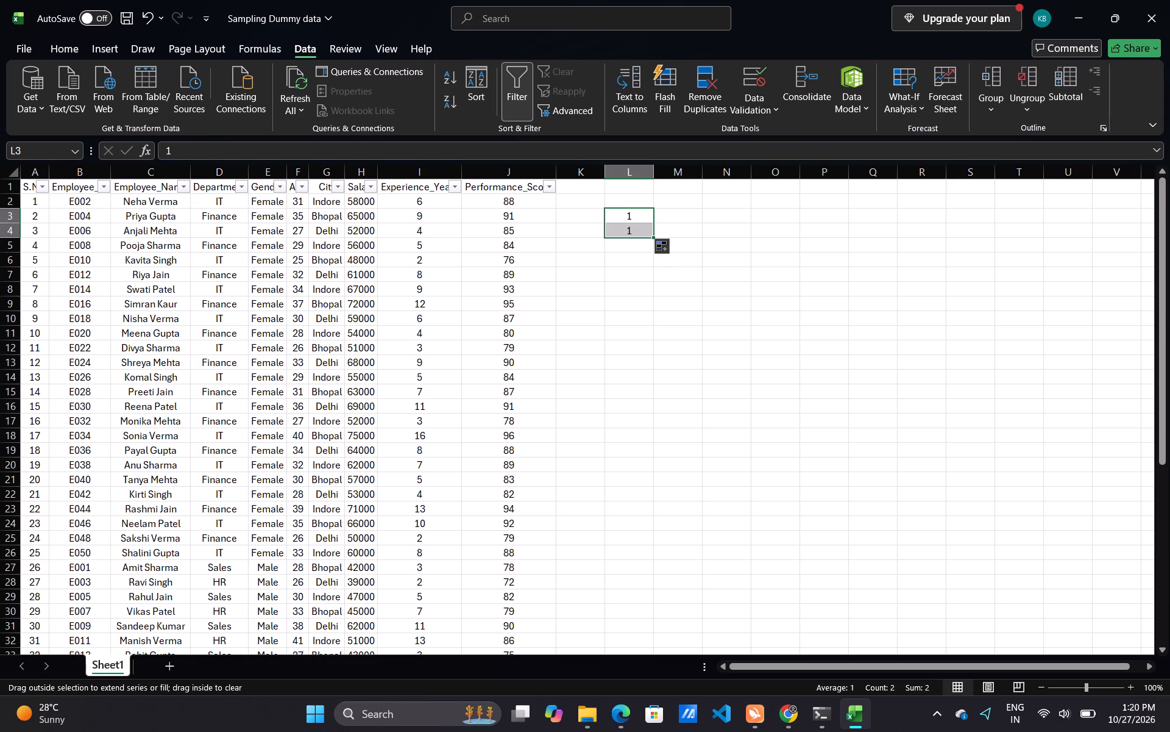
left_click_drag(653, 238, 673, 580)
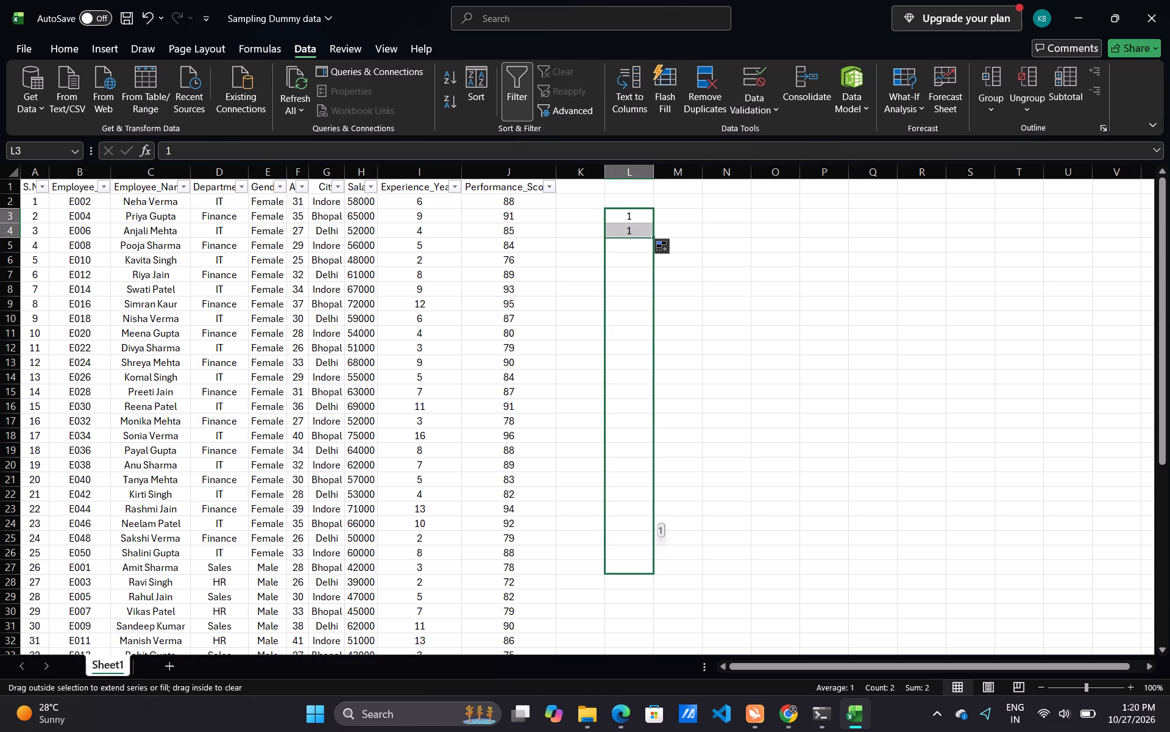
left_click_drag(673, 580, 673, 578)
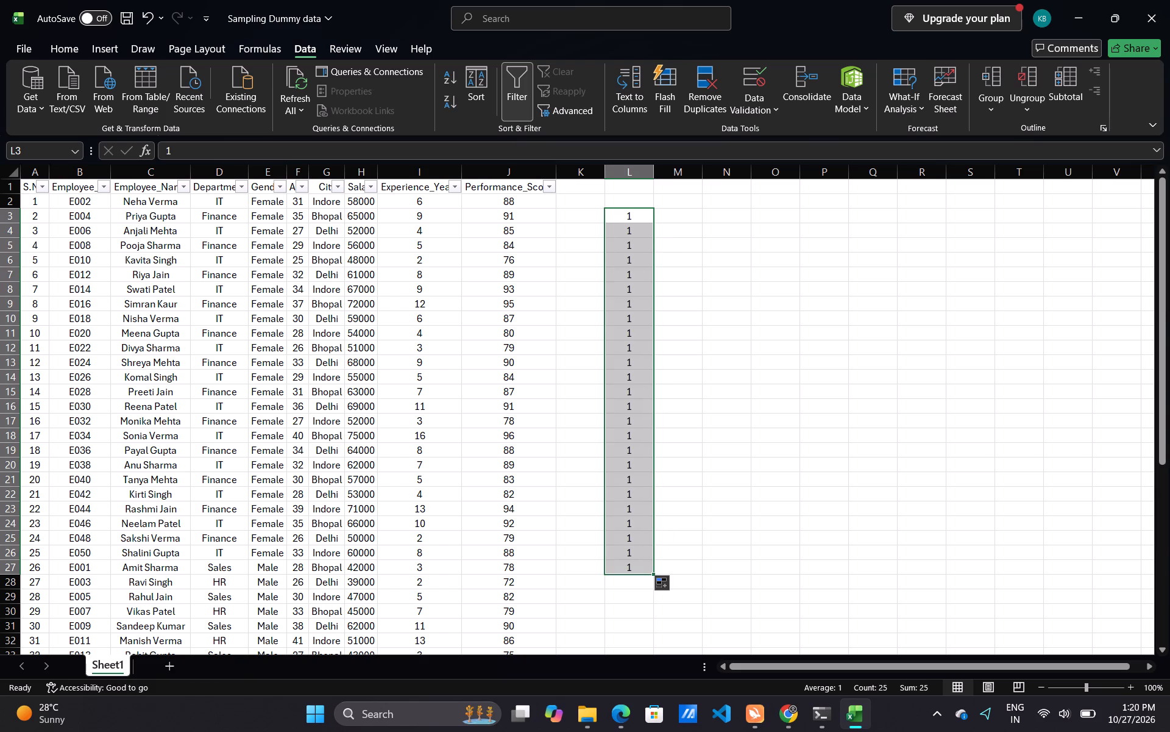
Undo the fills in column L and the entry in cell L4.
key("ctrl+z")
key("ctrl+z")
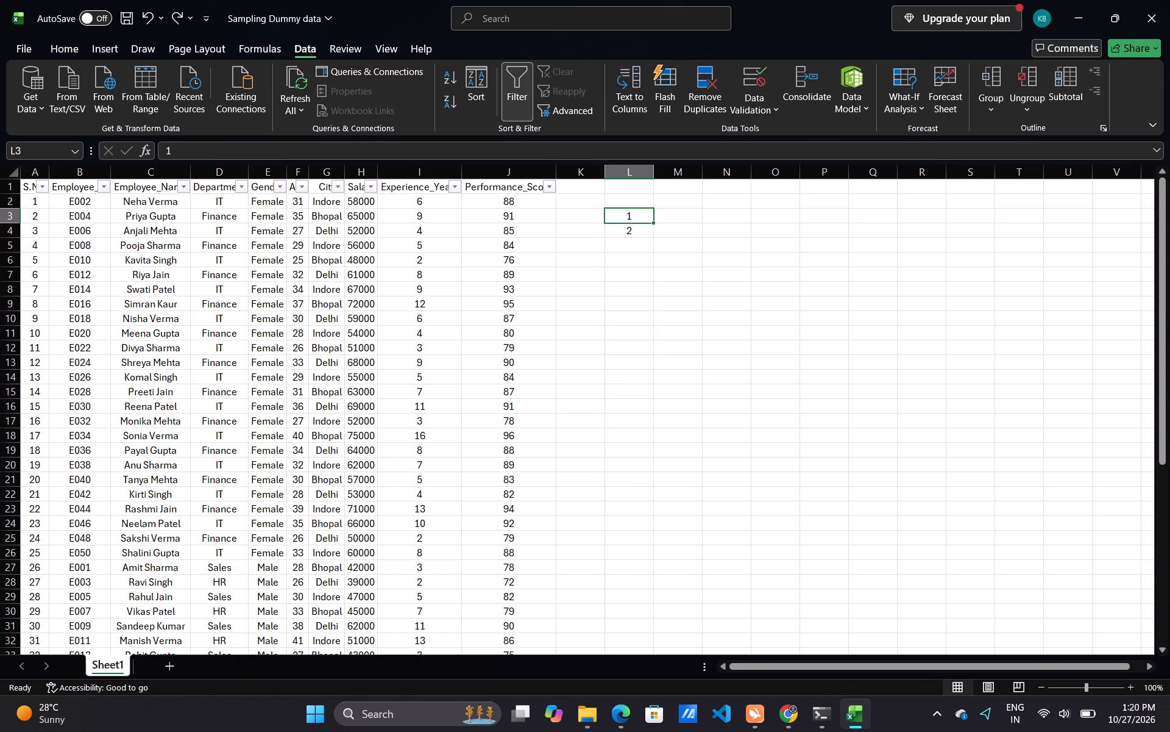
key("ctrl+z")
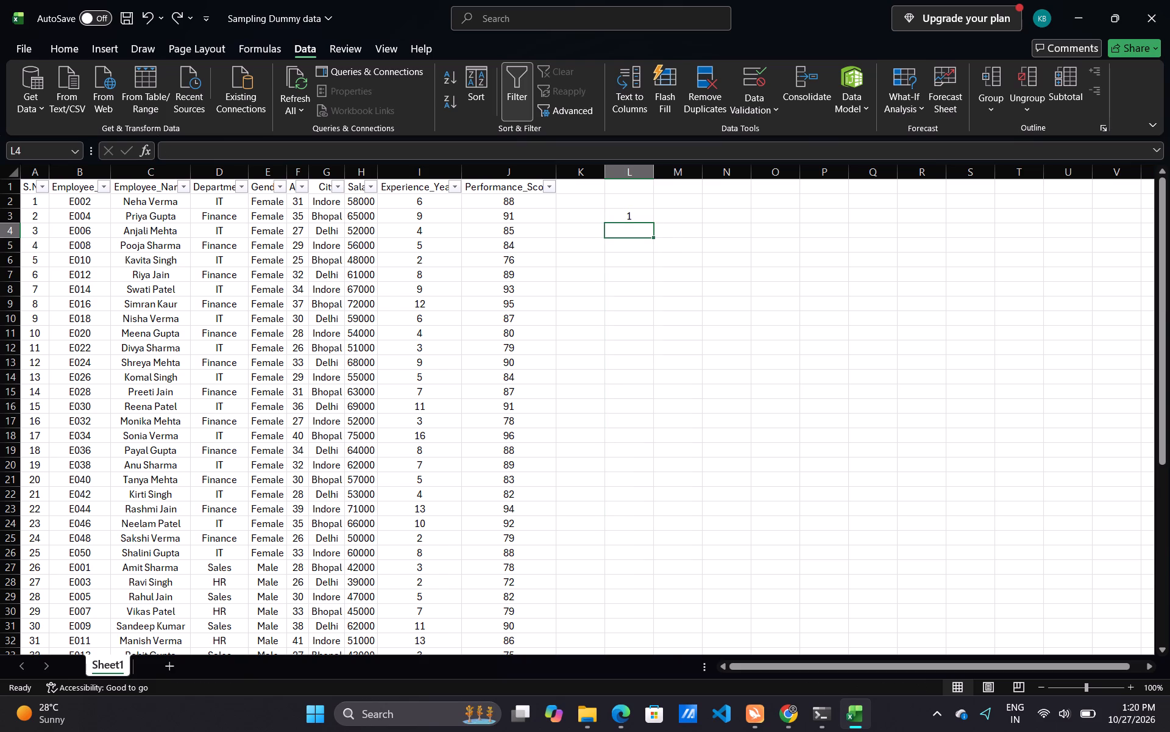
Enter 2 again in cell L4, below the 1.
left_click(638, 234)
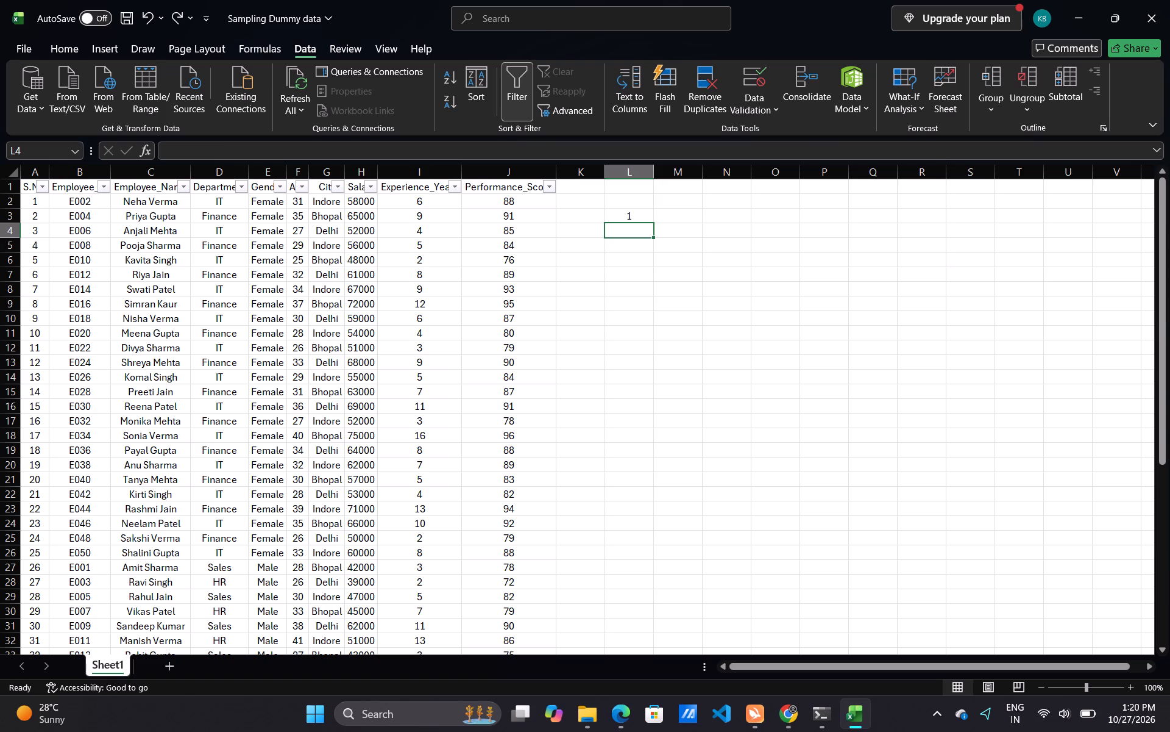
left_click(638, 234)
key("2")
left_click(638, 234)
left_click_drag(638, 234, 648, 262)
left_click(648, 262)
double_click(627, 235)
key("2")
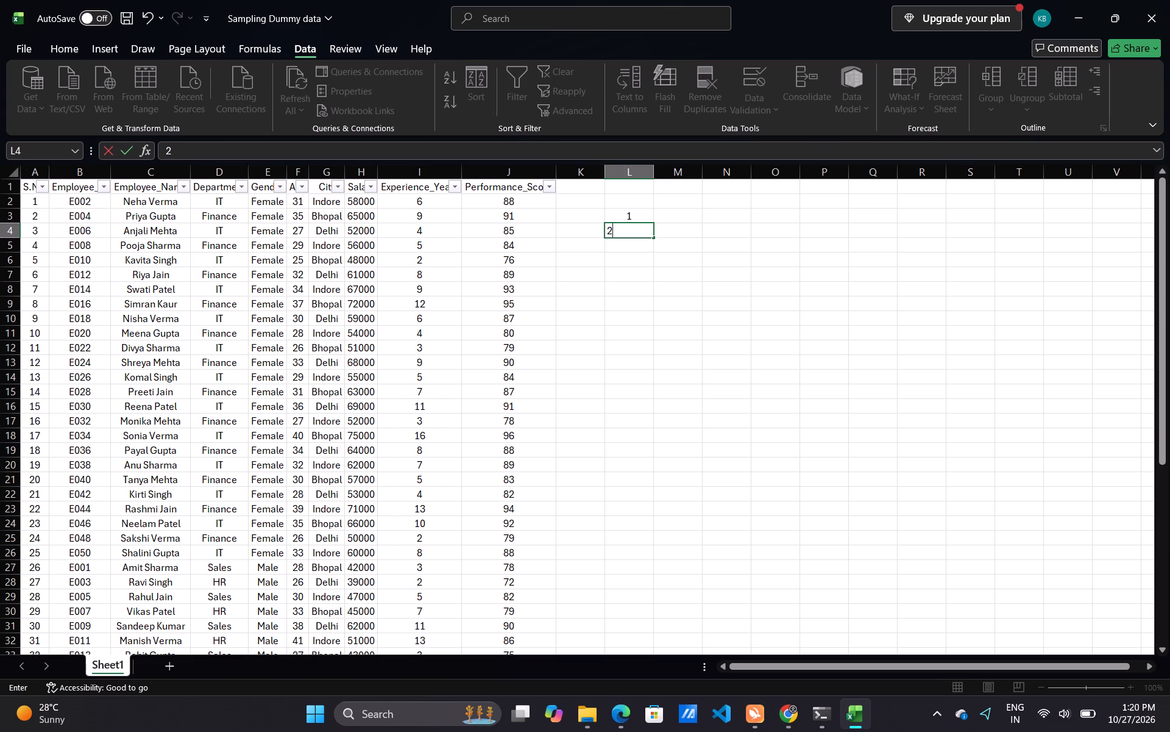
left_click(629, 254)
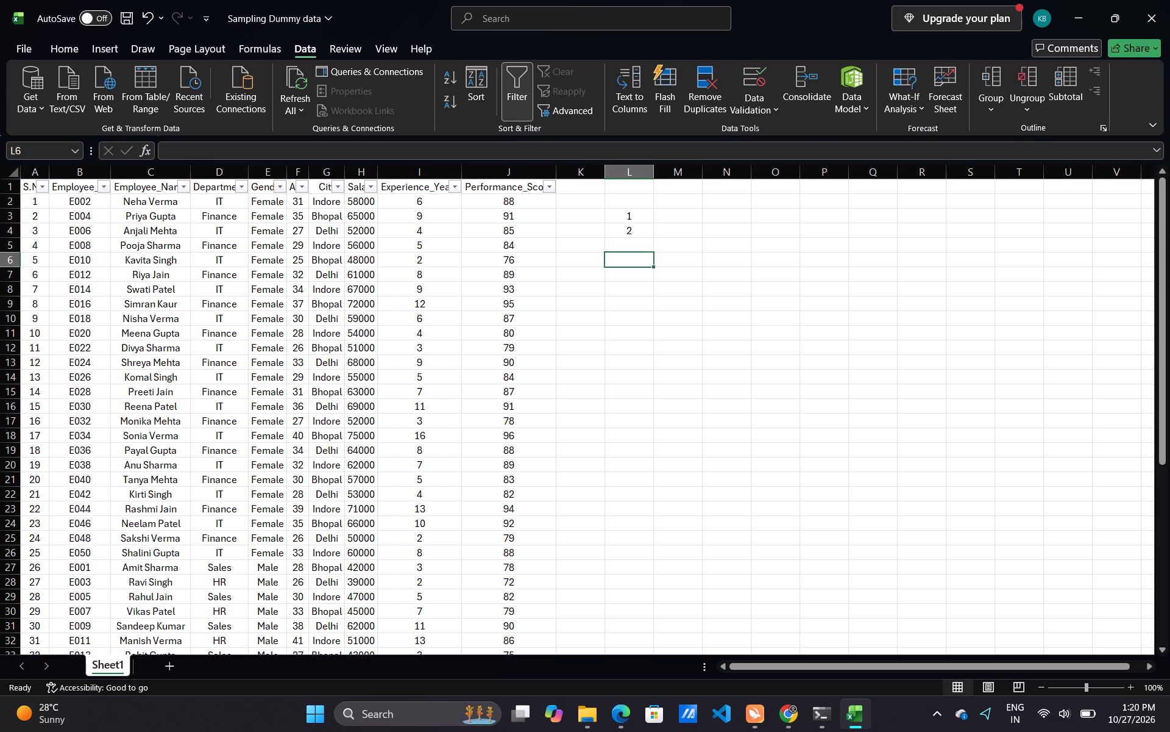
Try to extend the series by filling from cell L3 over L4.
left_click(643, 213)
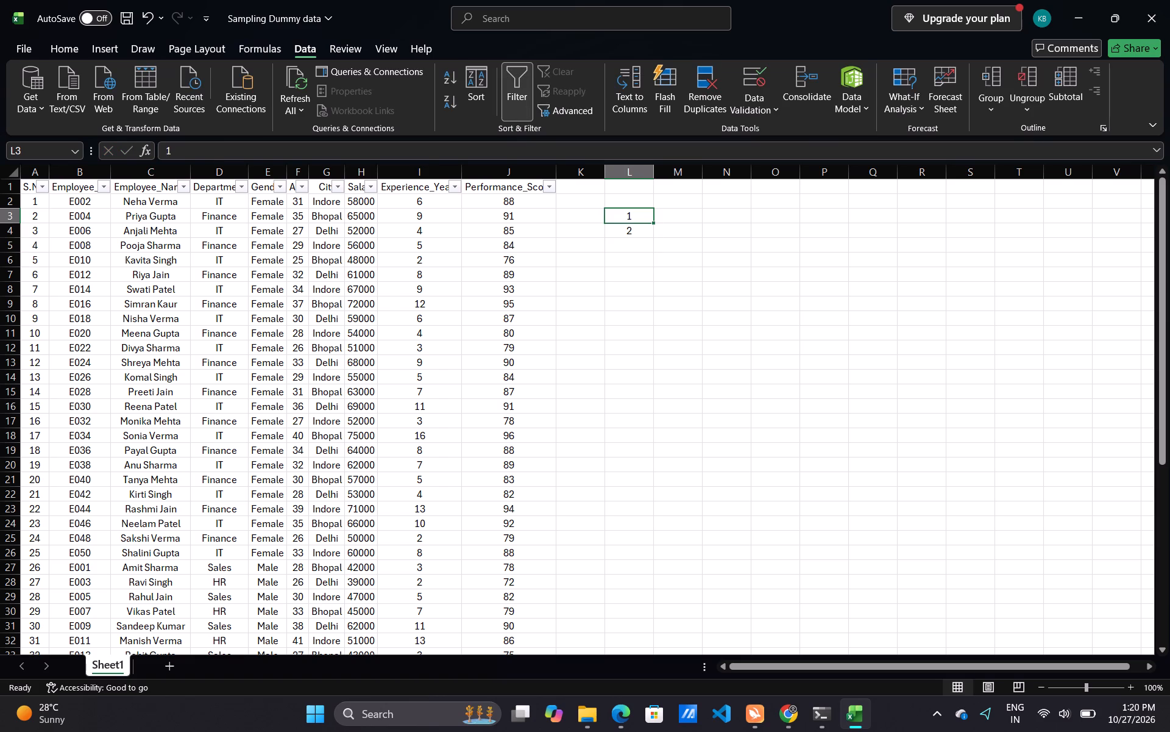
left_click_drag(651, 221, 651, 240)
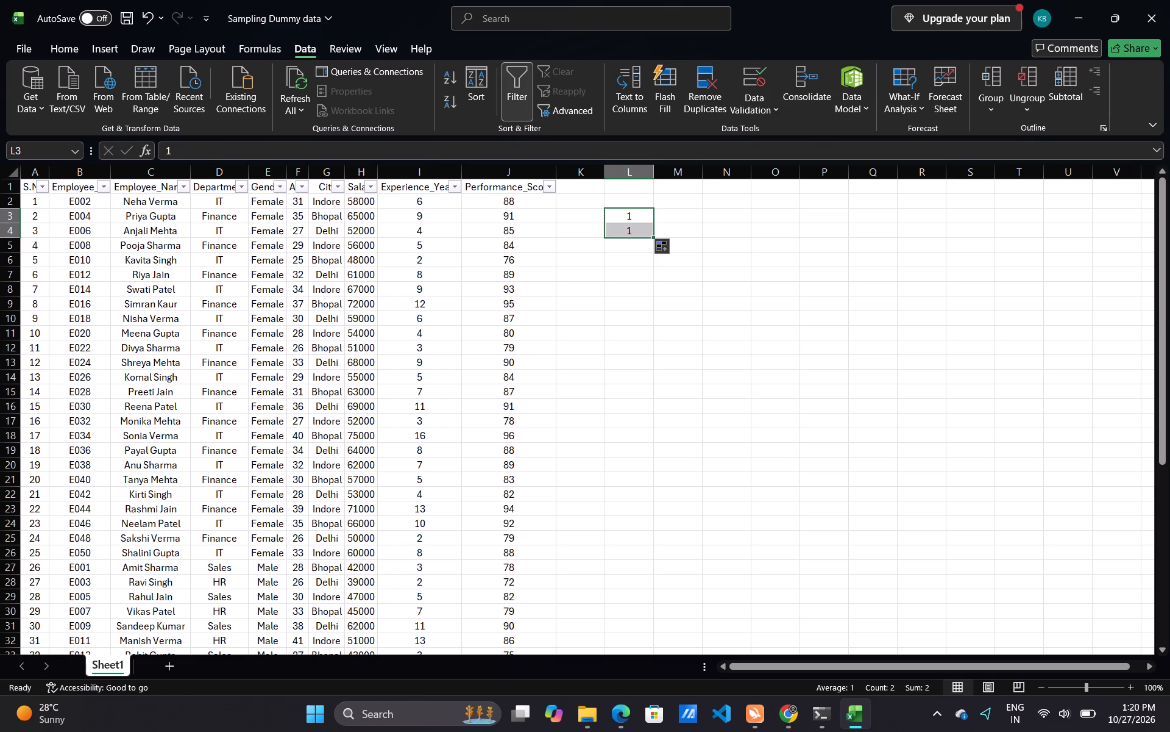
Set cell L4 to 2.
left_click(645, 219)
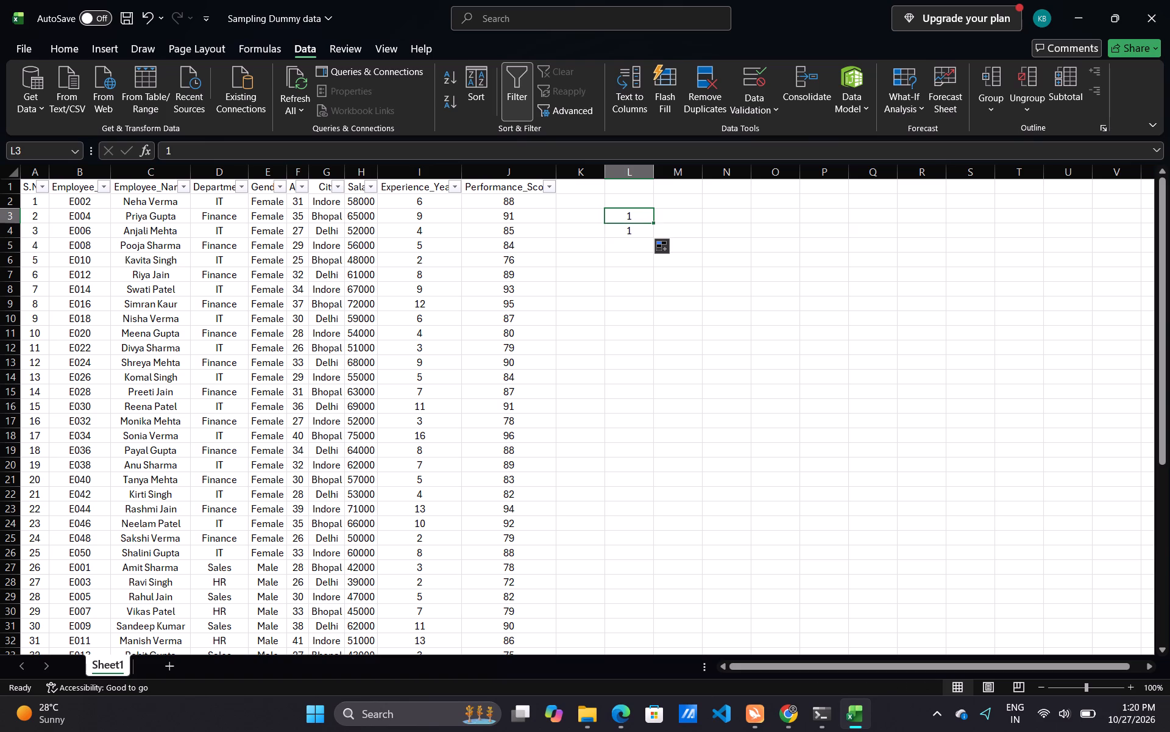
left_click(636, 228)
double_click(636, 228)
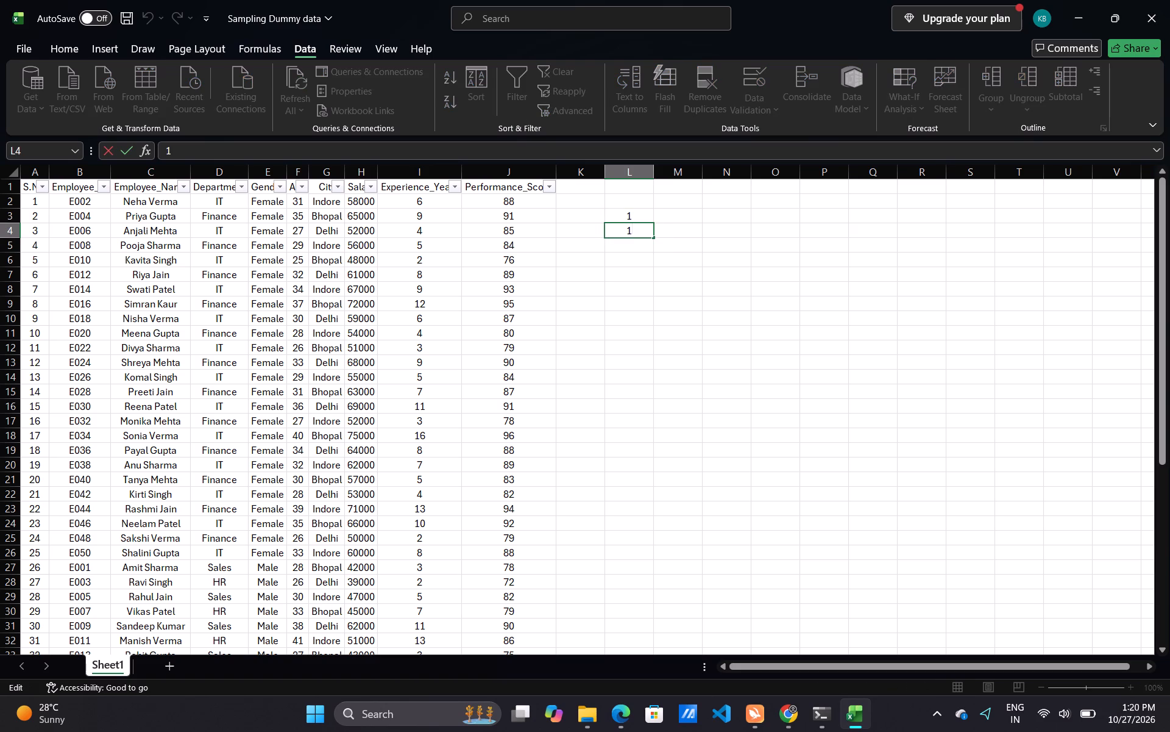
key("BackSpace")
key("2")
left_click(638, 229)
left_click(613, 219)
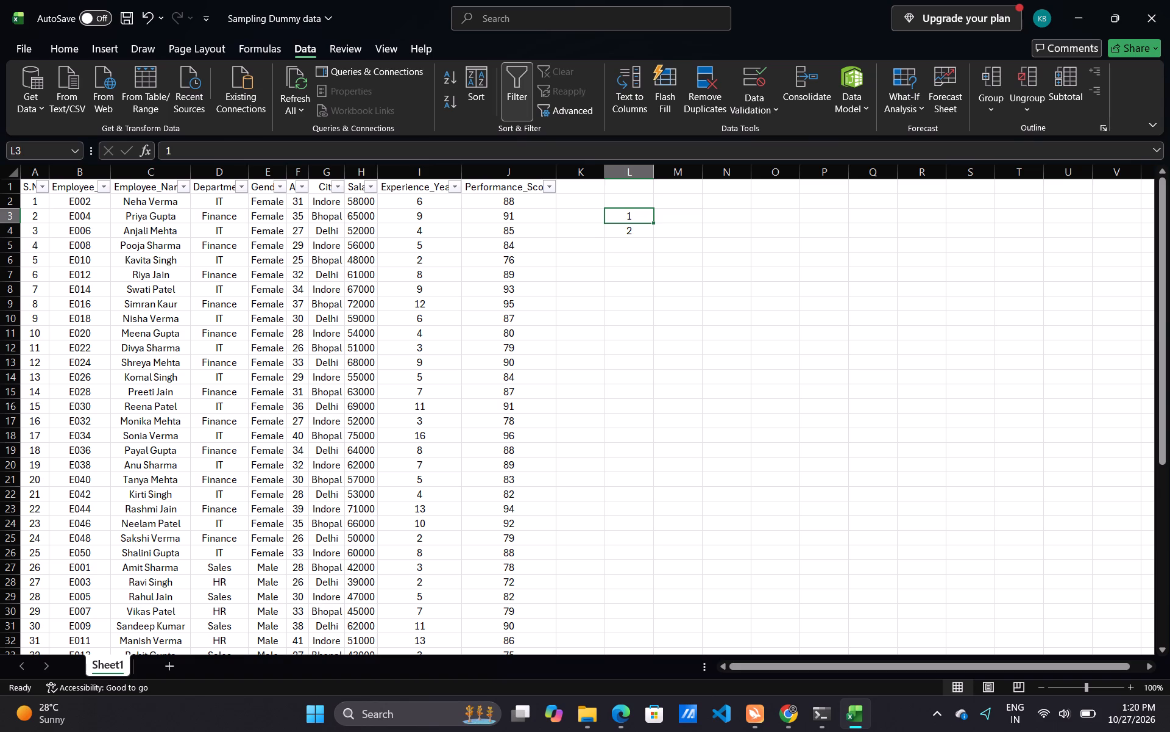
Try to select L3 and L4 together, and copy the value from L3 into L5.
left_click(619, 232, "ctrl+shift")
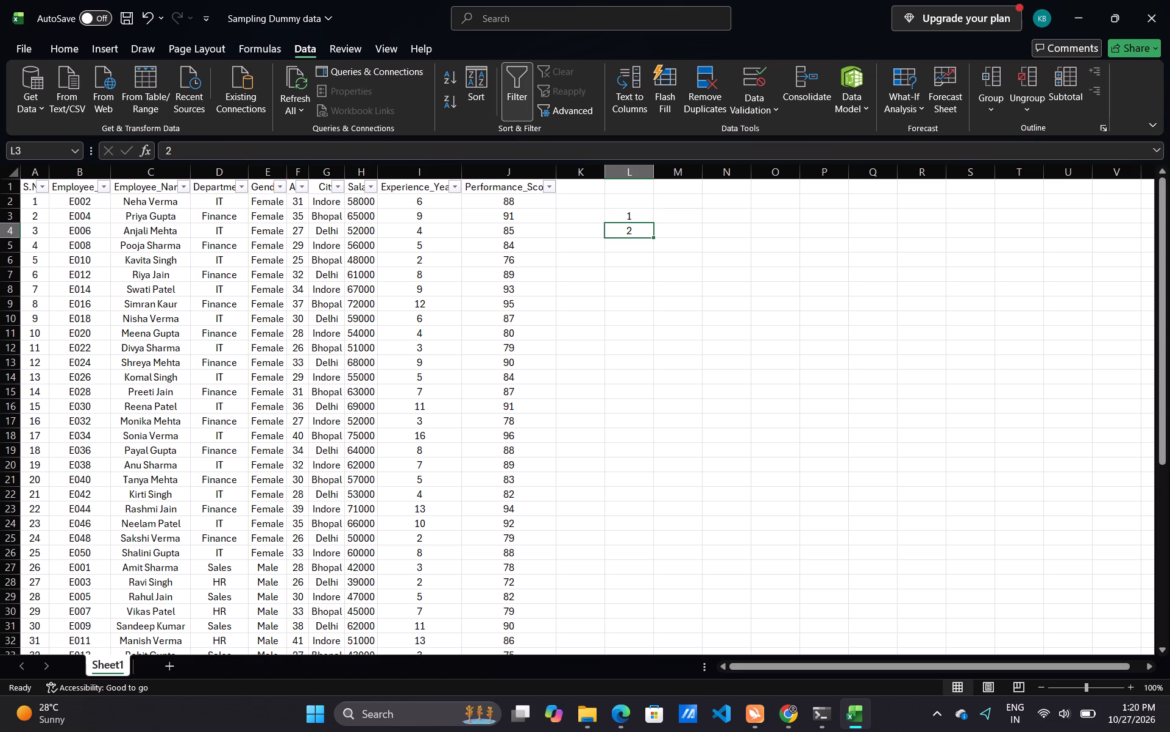
left_click(619, 217)
left_click(619, 217, "ctrl+shift")
left_click_drag(619, 217, 635, 235, "ctrl+shift")
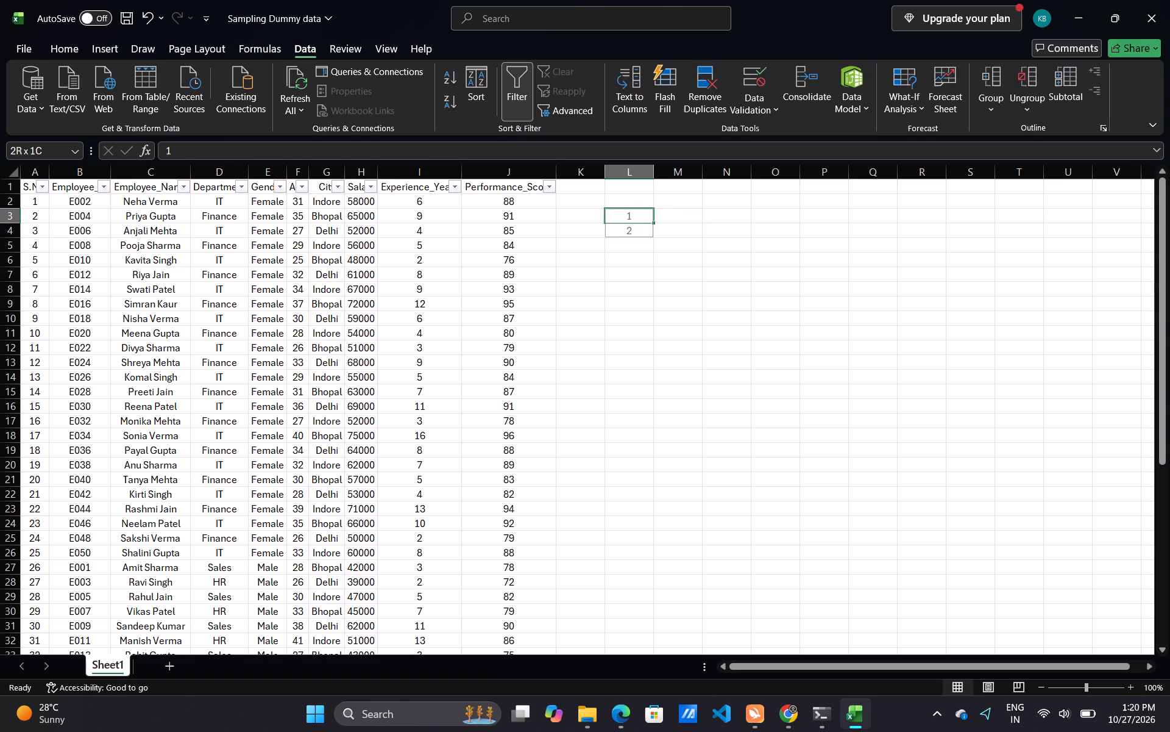
left_click_drag(635, 235, 639, 236, "ctrl+shift")
left_click_drag(640, 222, 640, 235, "ctrl+shift")
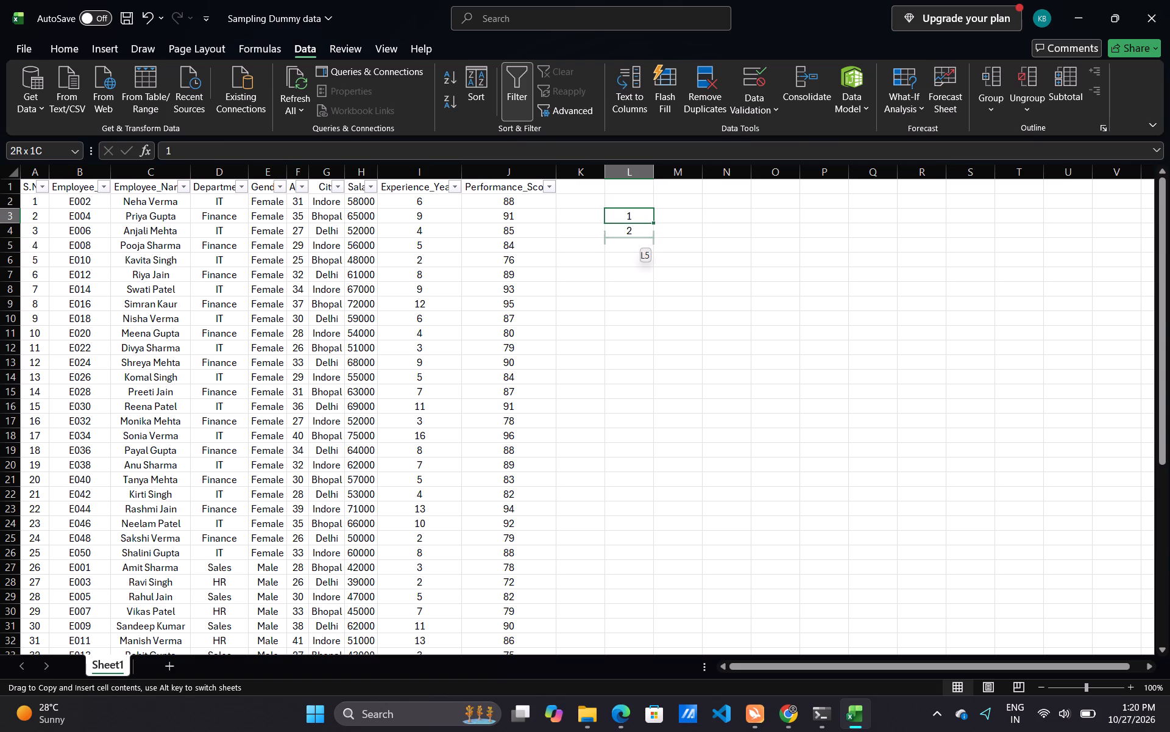
left_click_drag(640, 235, 640, 233, "ctrl+shift")
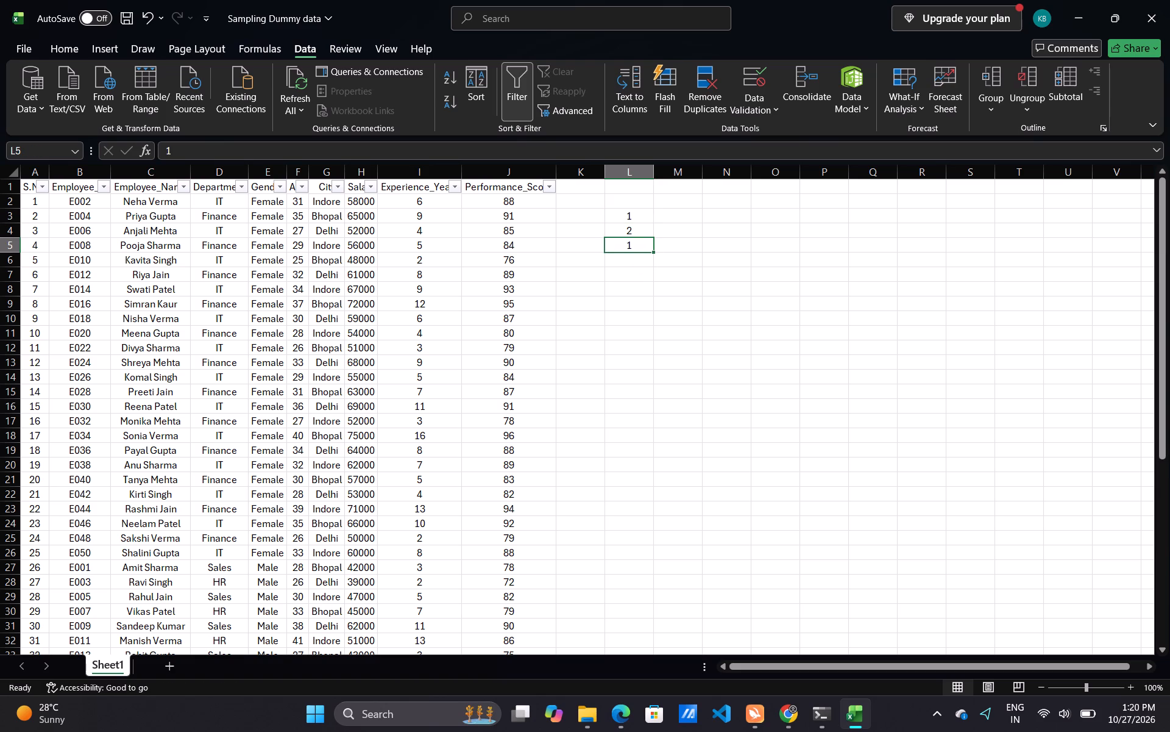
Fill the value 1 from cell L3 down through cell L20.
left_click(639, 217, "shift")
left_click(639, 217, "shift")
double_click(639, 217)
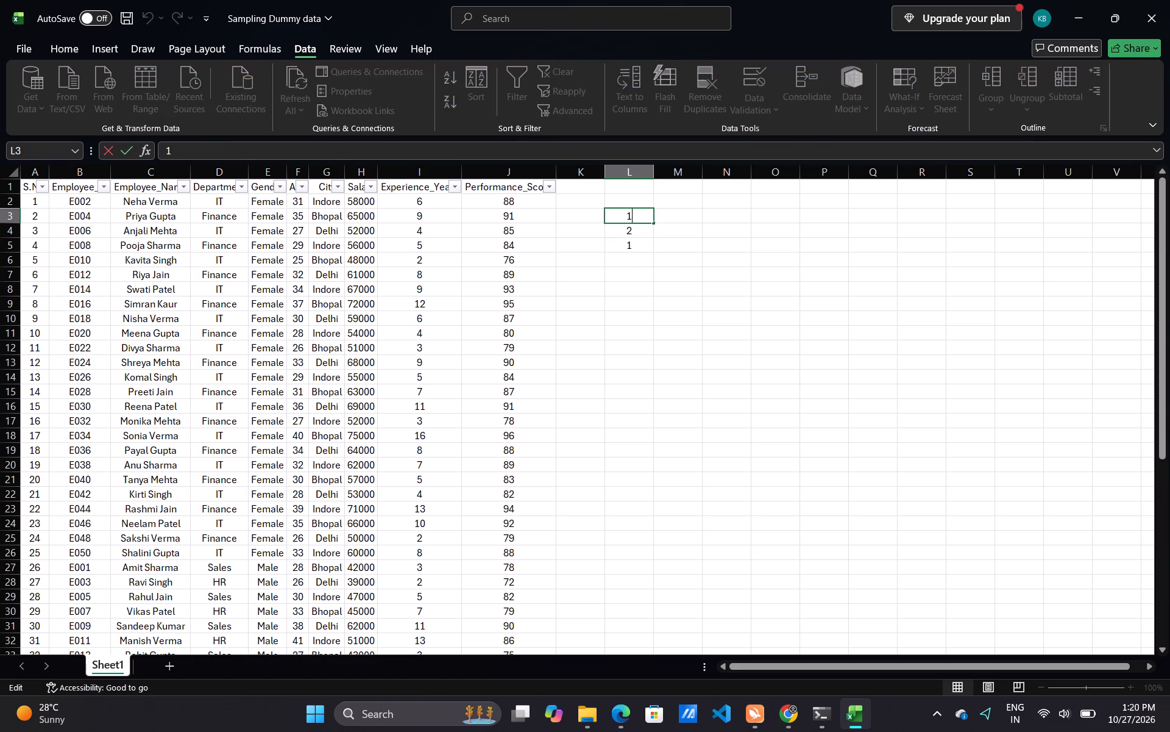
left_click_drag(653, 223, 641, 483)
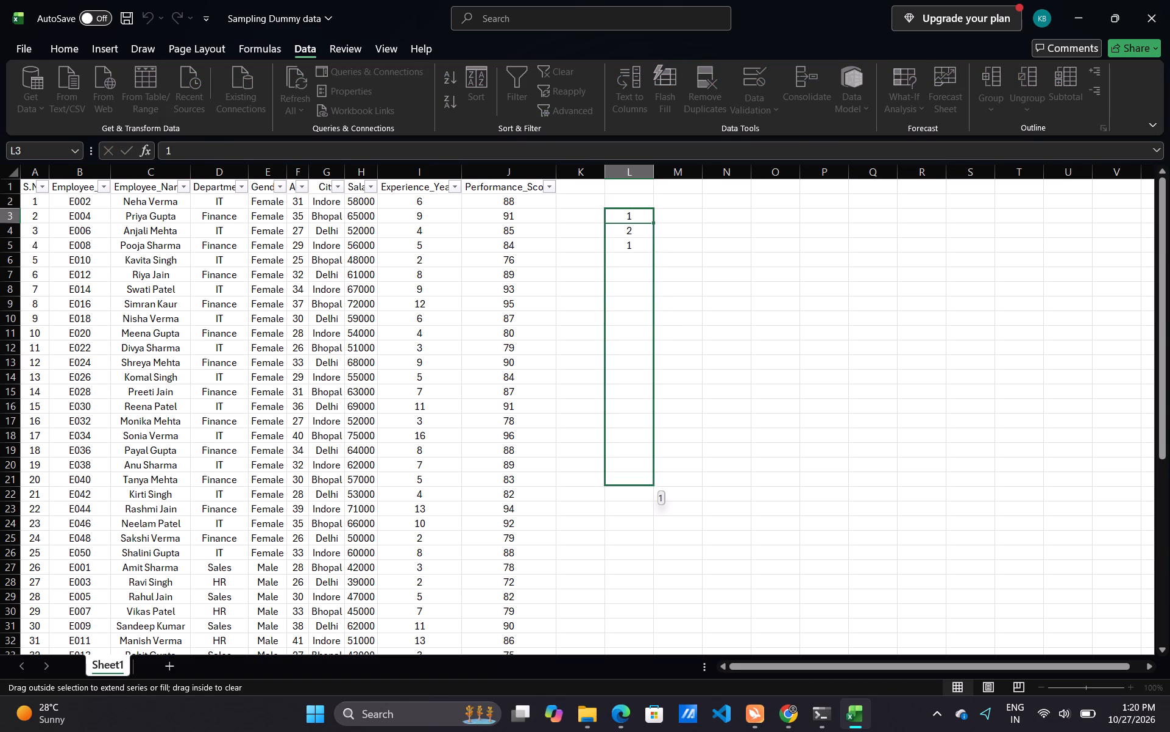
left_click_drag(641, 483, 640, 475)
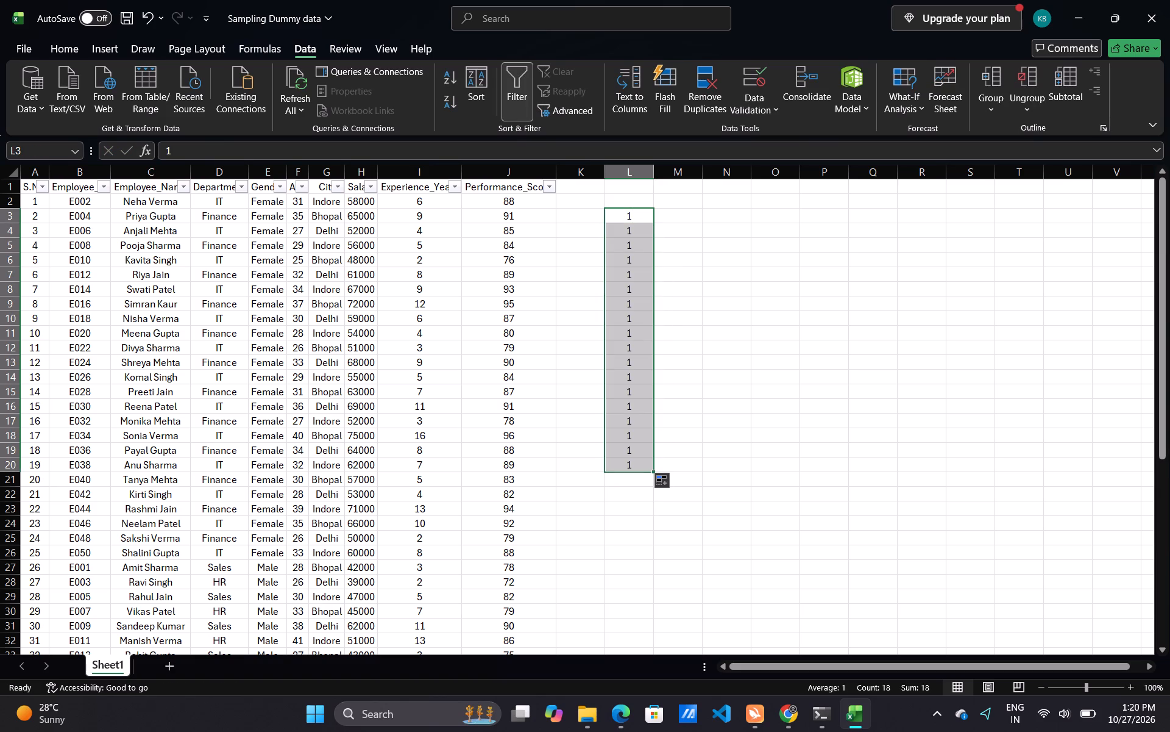
Undo the fill and all earlier number entries in column L, back to an empty cell L3, keeping the header filters.
key("BackSpace")
key("BackSpace")
key("BackSpace")
key("ctrl+z")
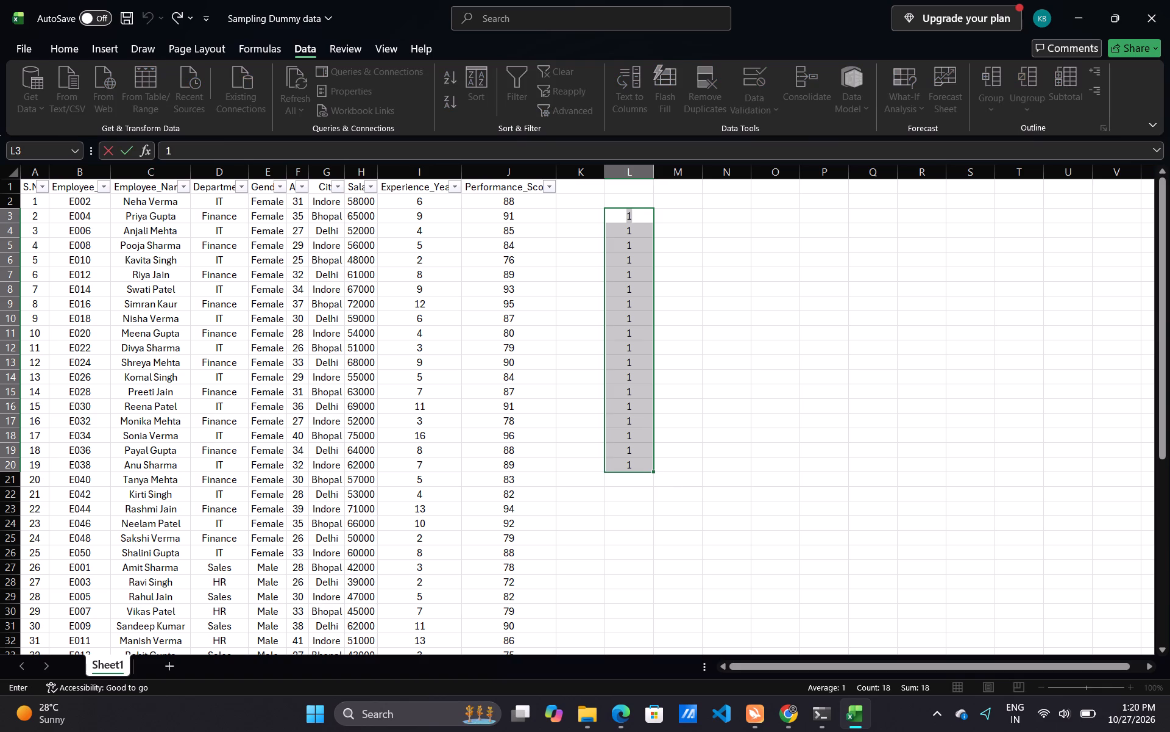
key("ctrl+z")
key("ctrl+z")
key("ctrl+z")
left_click(638, 231, "ctrl")
key("ctrl+z")
key("ctrl+z")
left_click(638, 231, "ctrl")
key("ctrl+z")
key("ctrl+z")
key("ctrl+z")
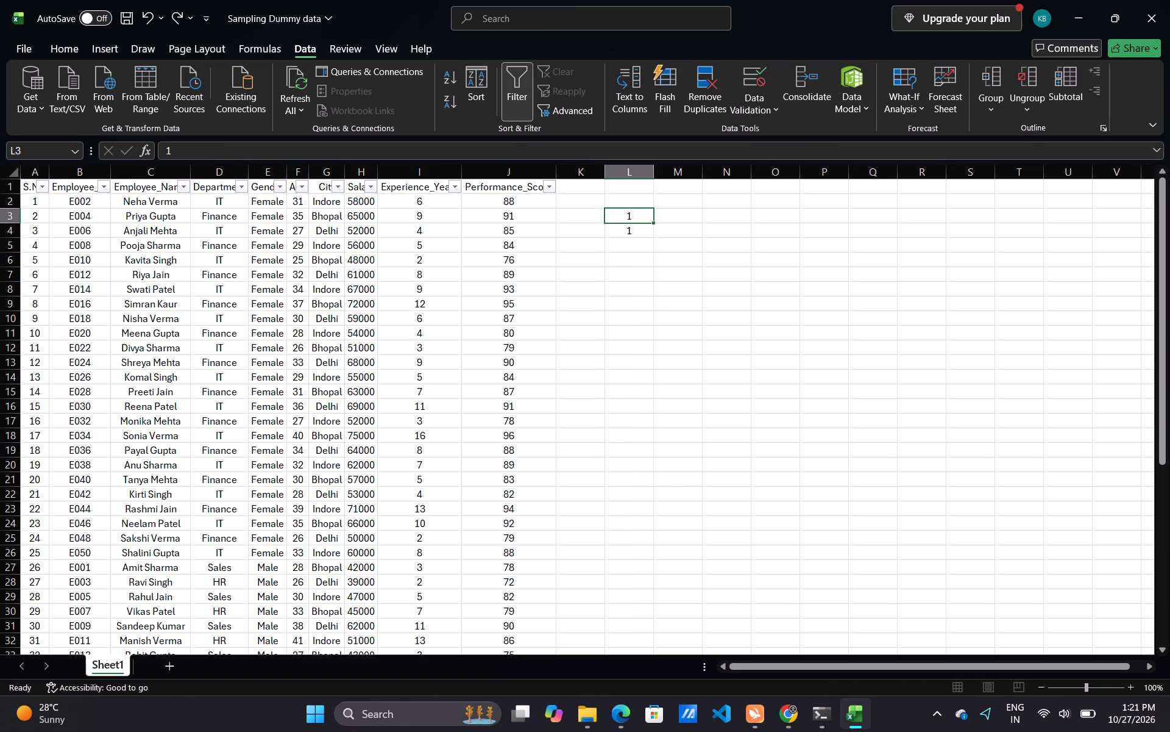
key("ctrl+z")
key("ctrl+z")
key("ctrl+z")
key("ctrl+z")
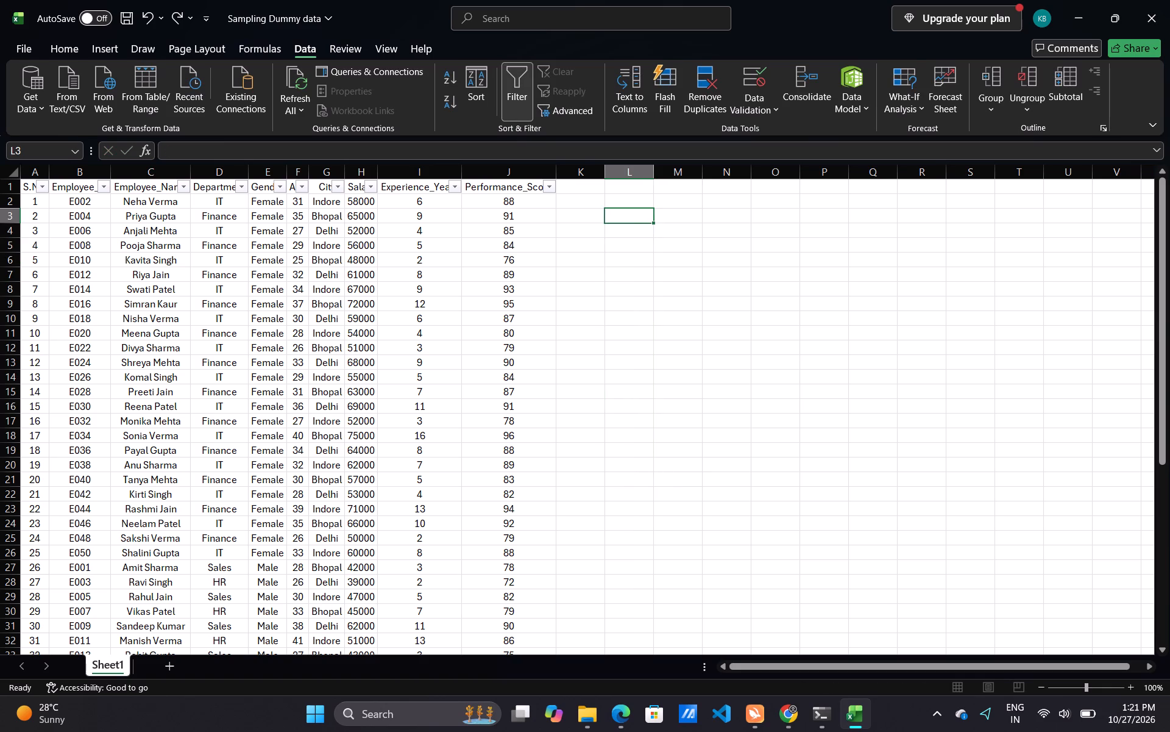
left_click(576, 245)
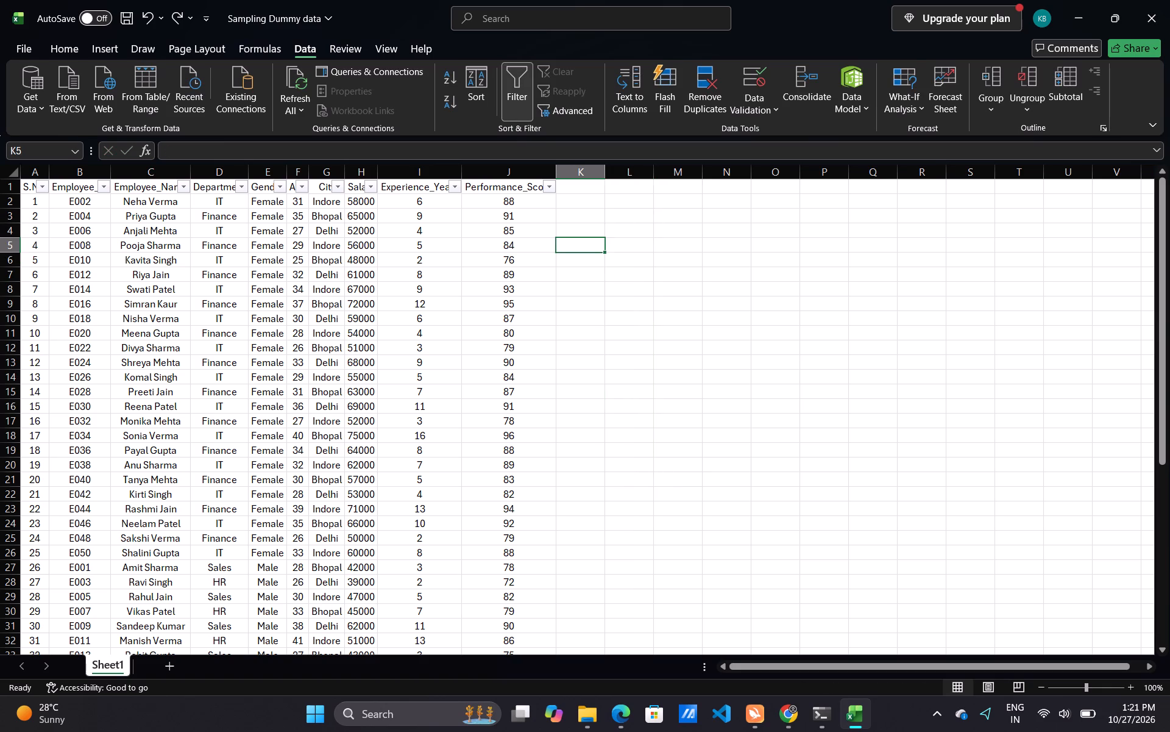
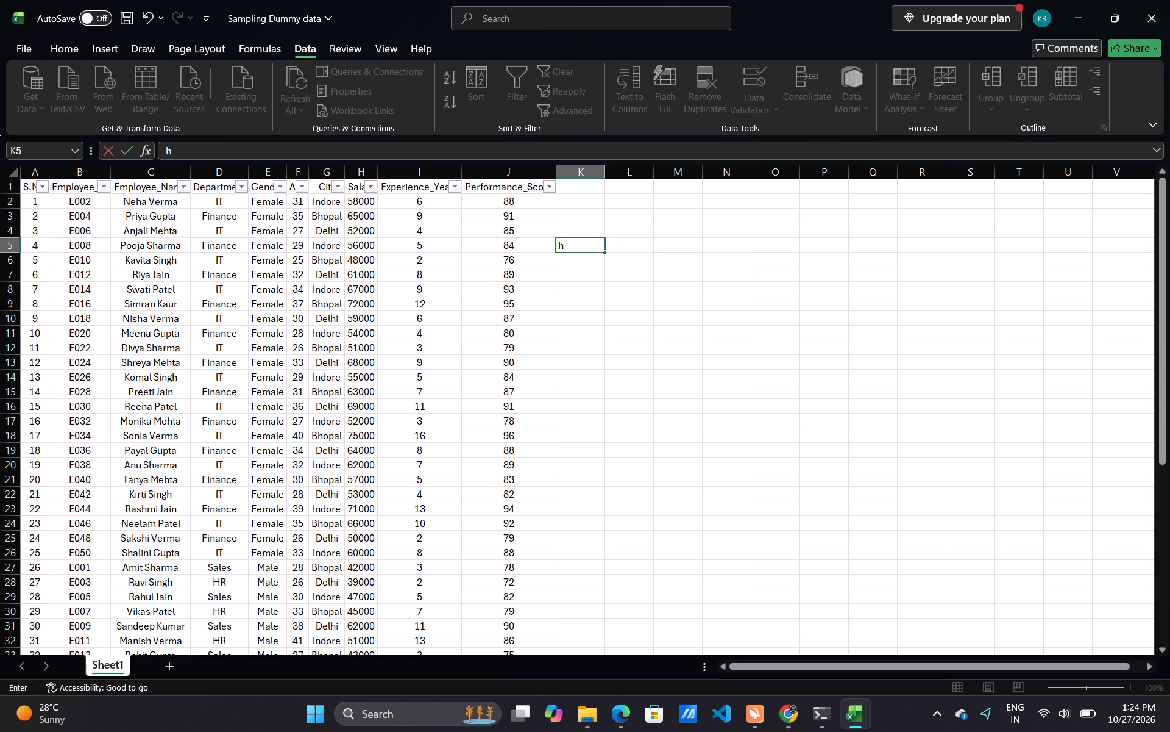
Clear the stray entry in cell K5 and enter the header Kthsampling in cell K1.
key("BackSpace")
left_click(585, 187)
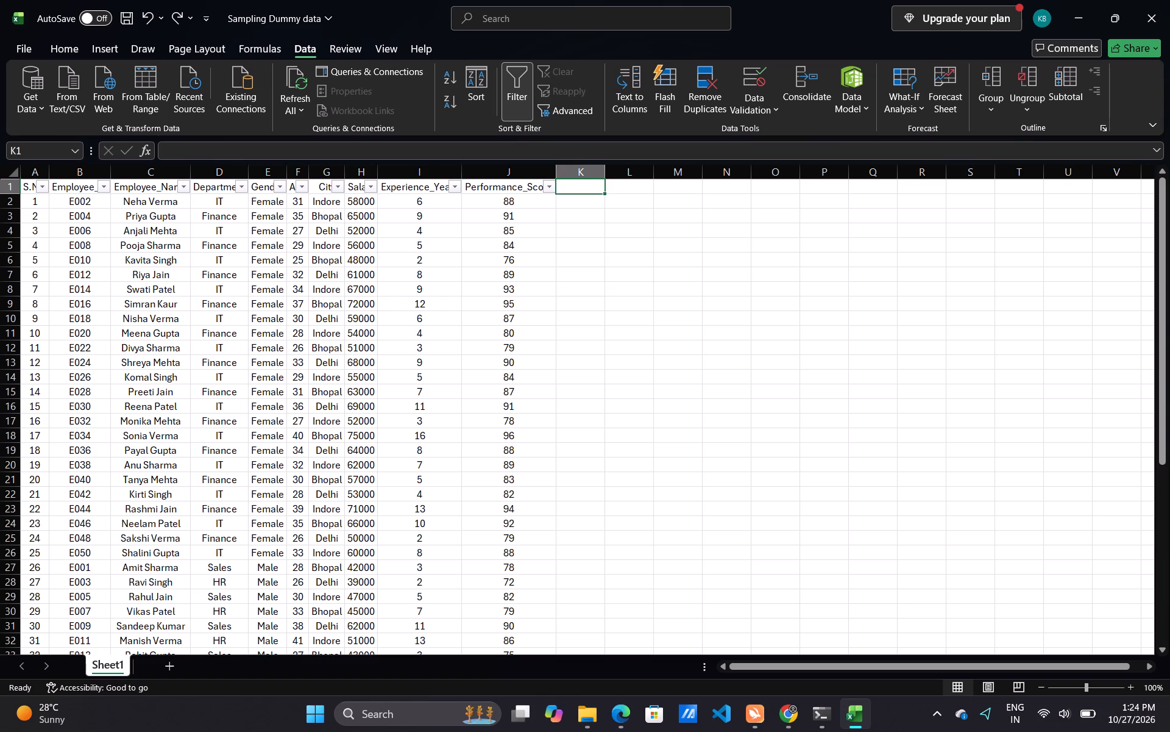
type("Kth")
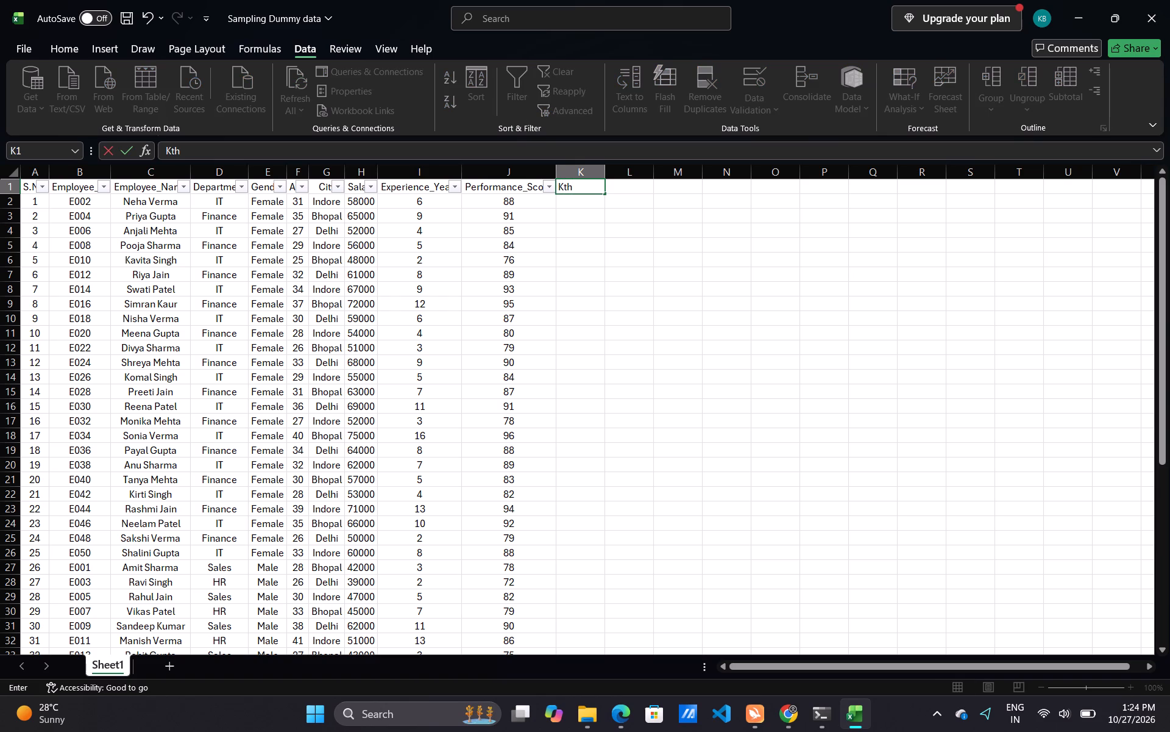
type("sampling")
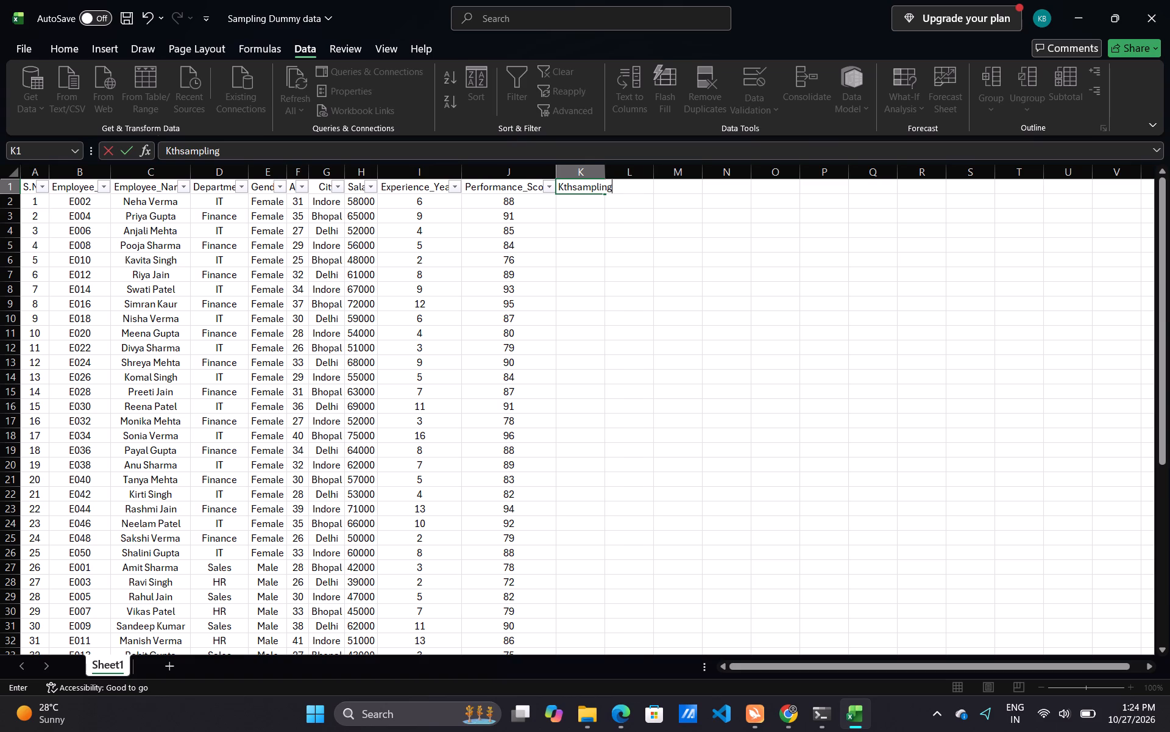
Widen columns K and L together so the header text in K1 fits.
left_click(604, 164)
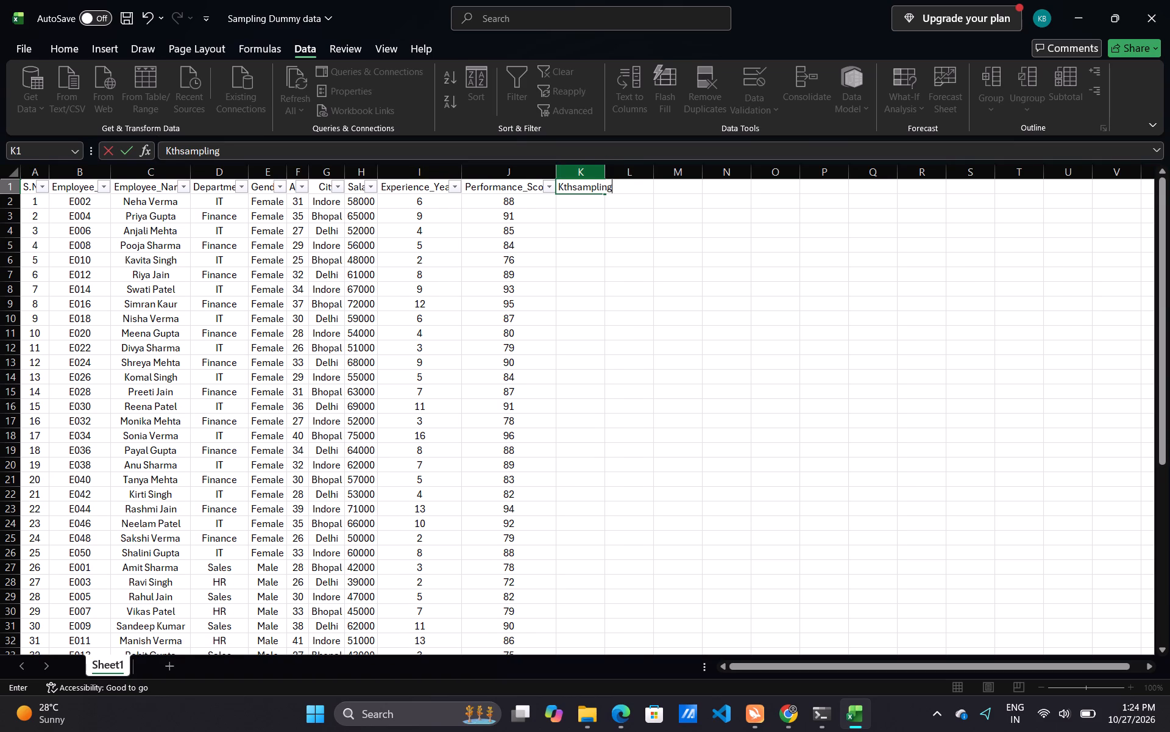
left_click_drag(604, 174, 606, 149)
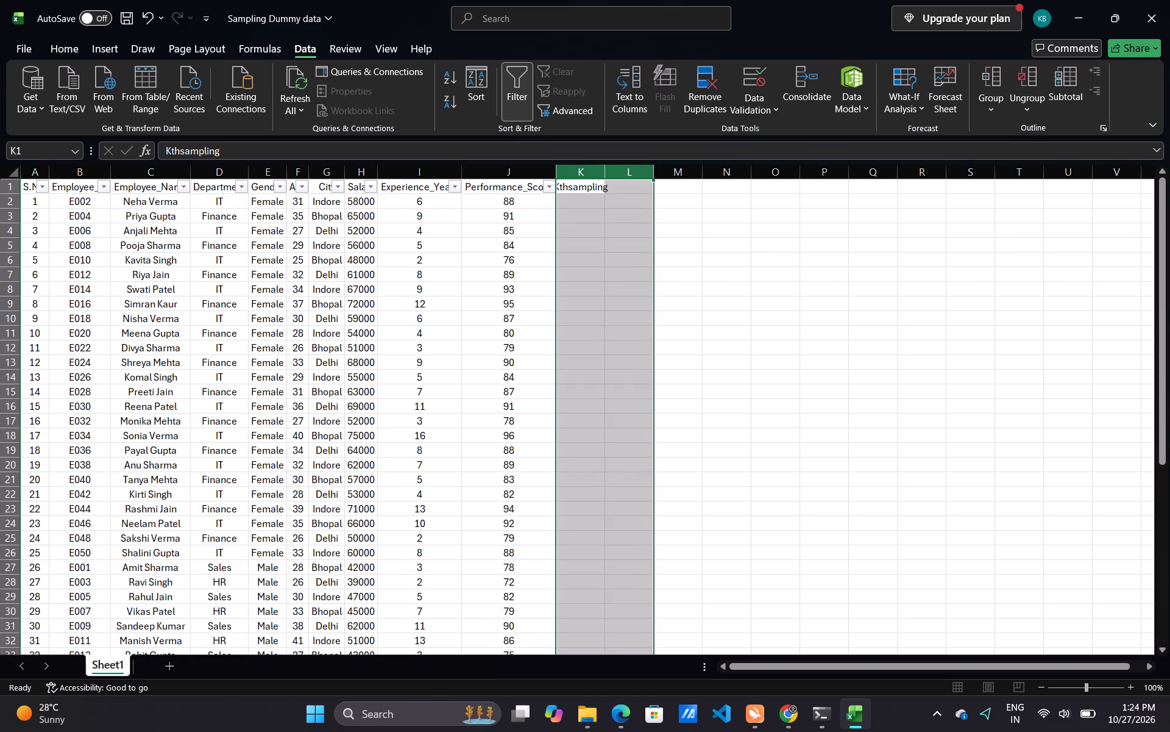
left_click_drag(604, 170, 618, 170)
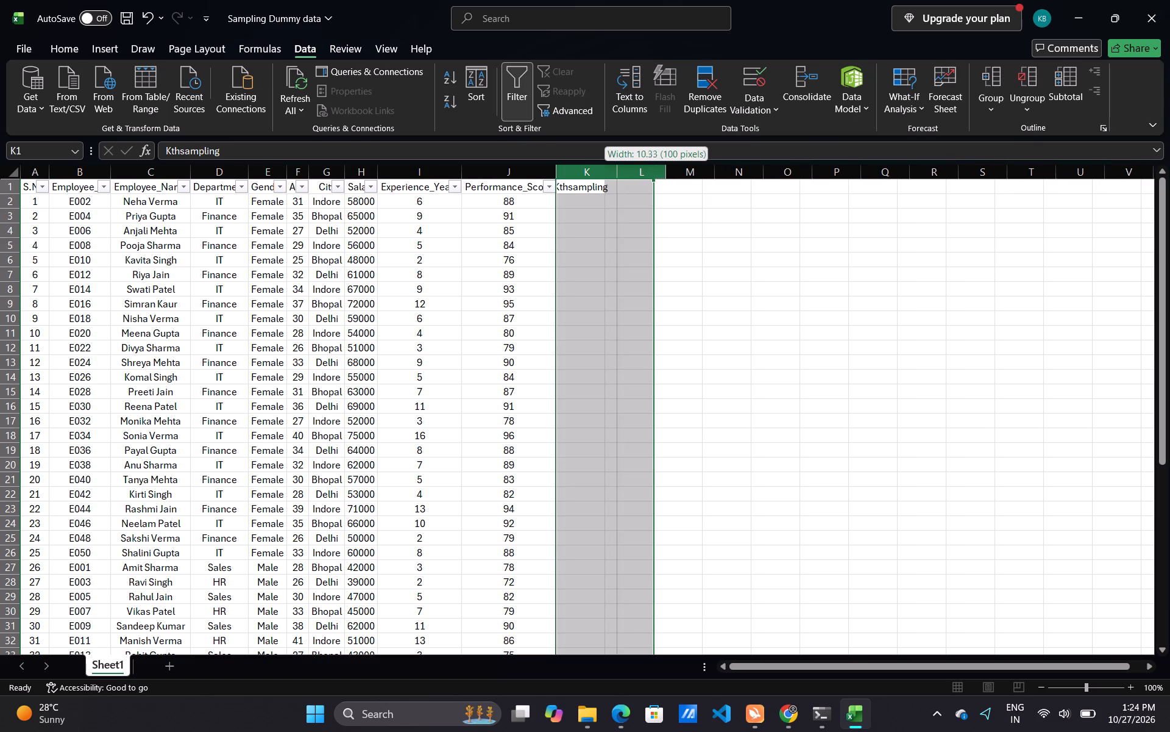
left_click_drag(618, 170, 621, 170)
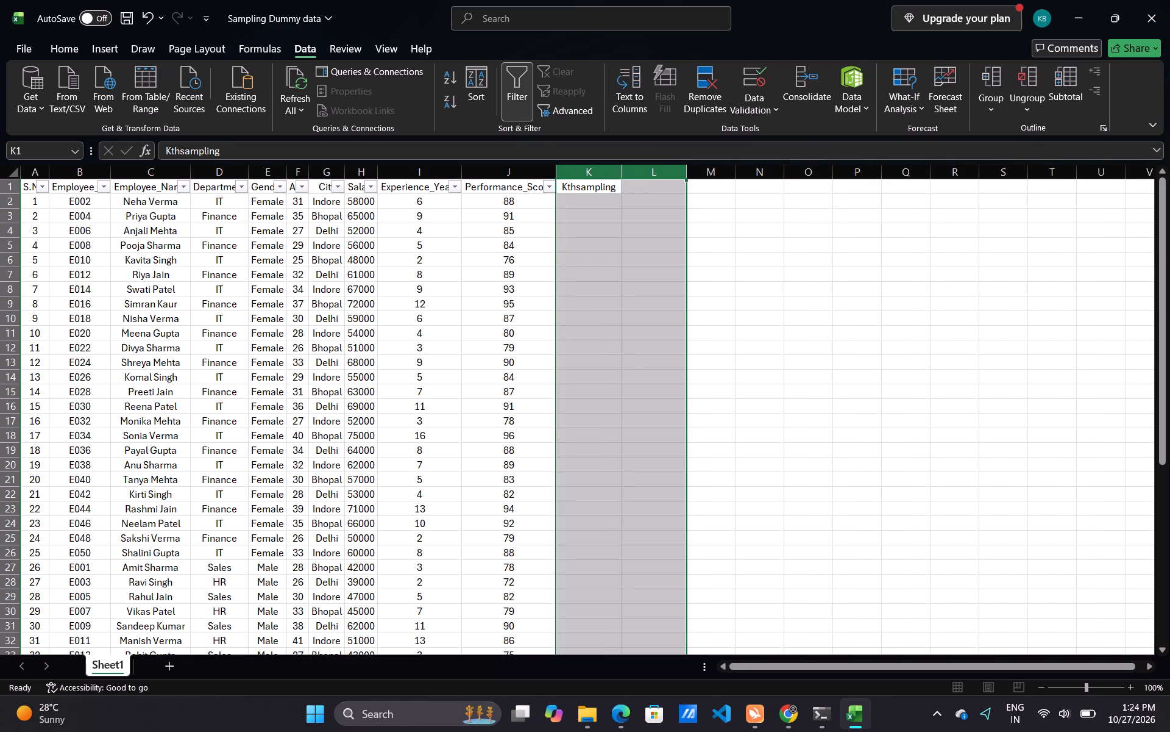
Edit the header in K1 to read Kth sampling, with a space between the words.
left_click(578, 192)
double_click(578, 192)
triple_click(583, 184)
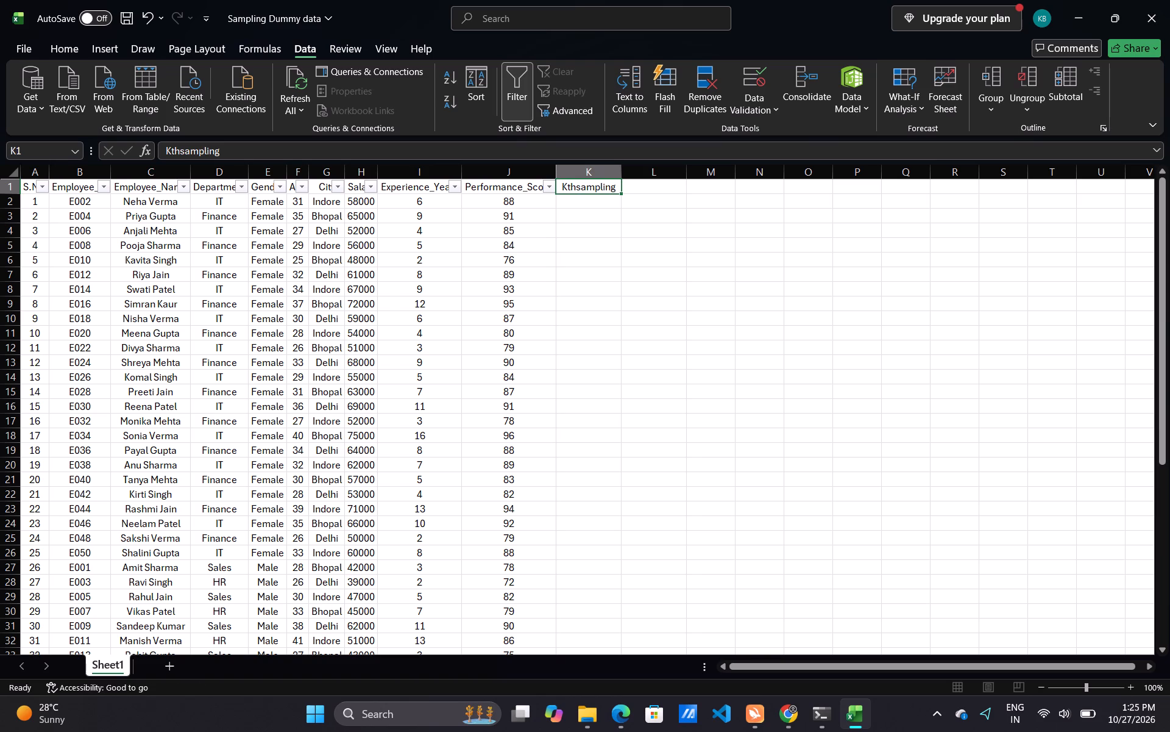
left_click(575, 184)
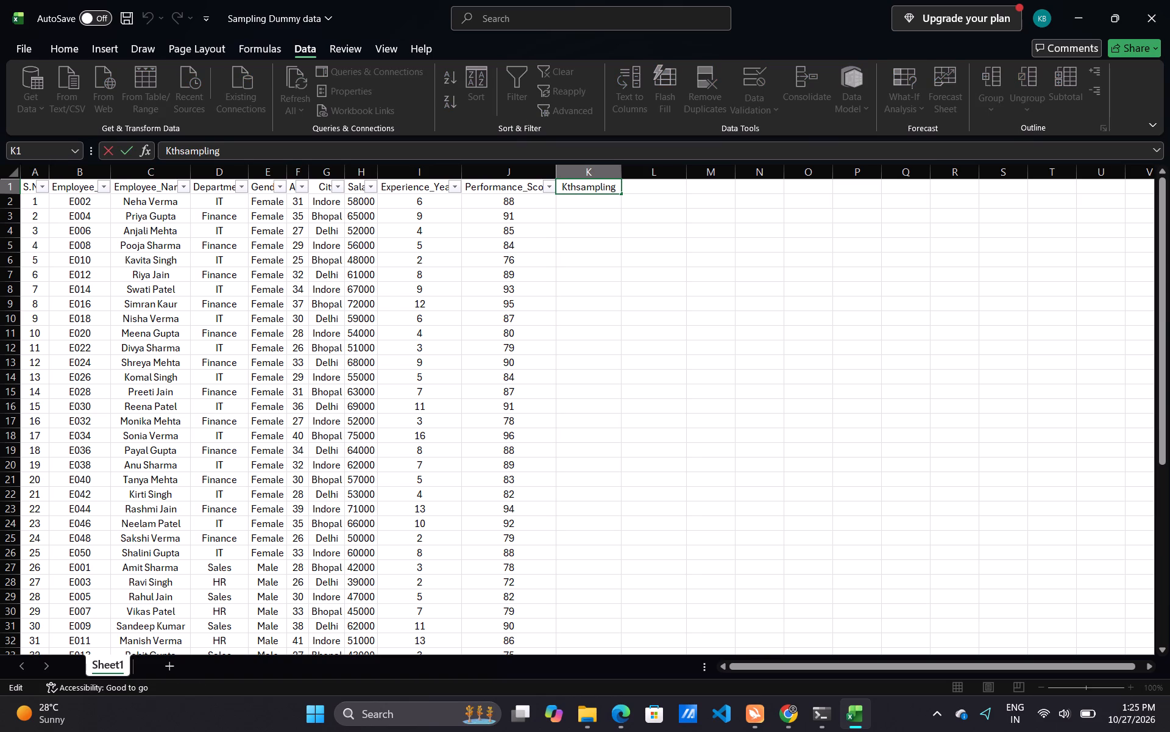
key("space")
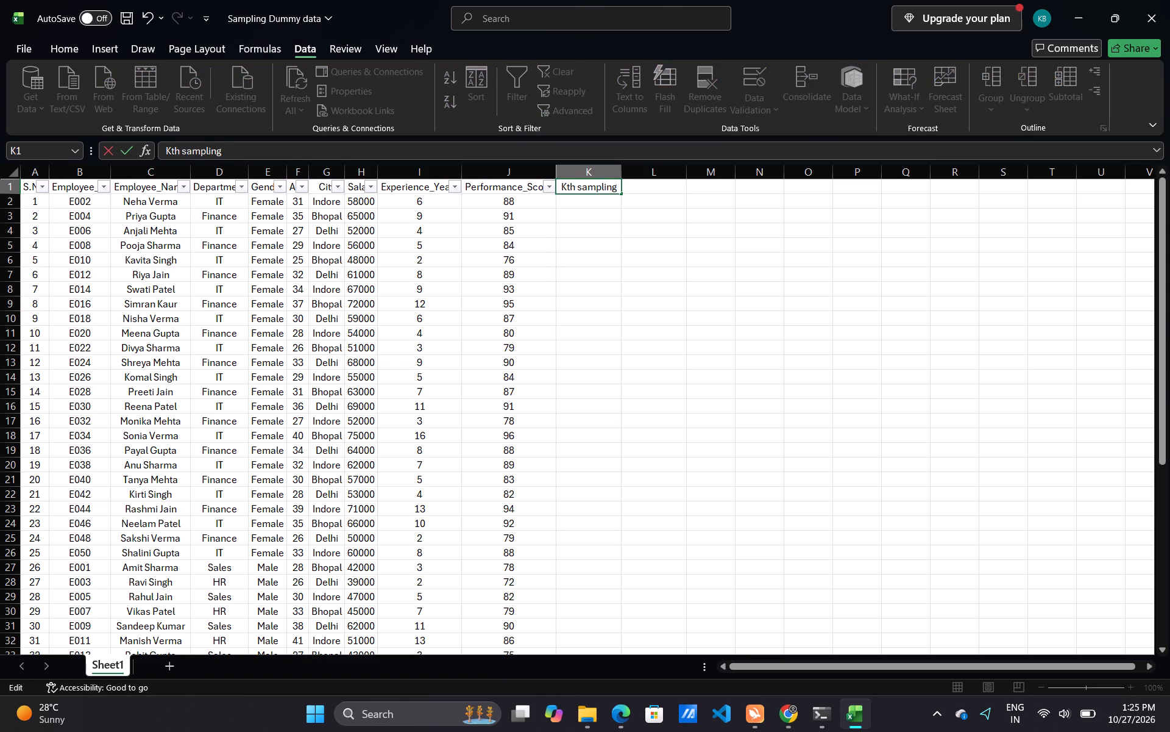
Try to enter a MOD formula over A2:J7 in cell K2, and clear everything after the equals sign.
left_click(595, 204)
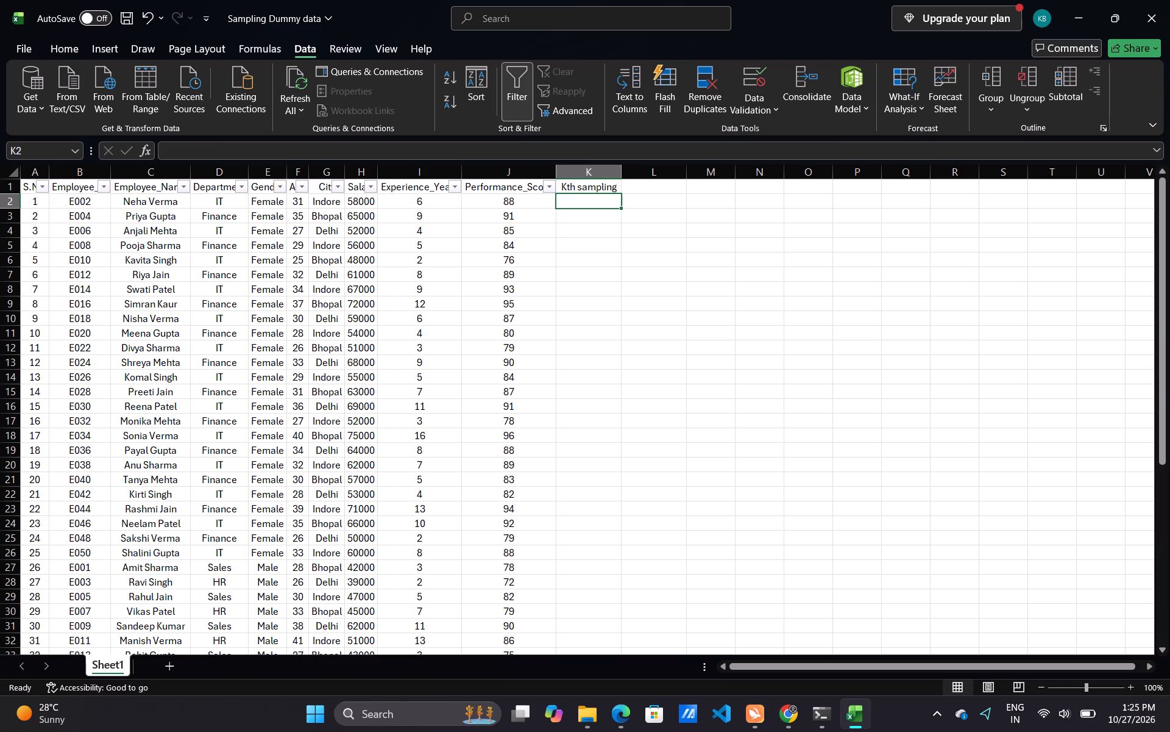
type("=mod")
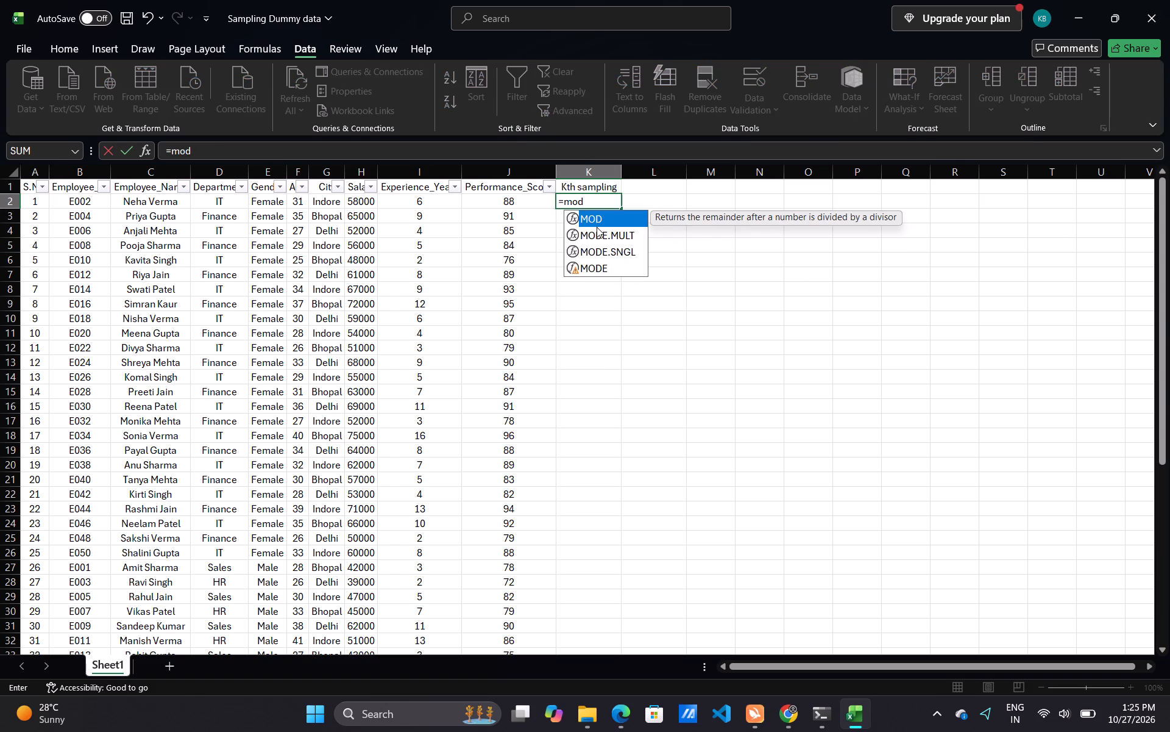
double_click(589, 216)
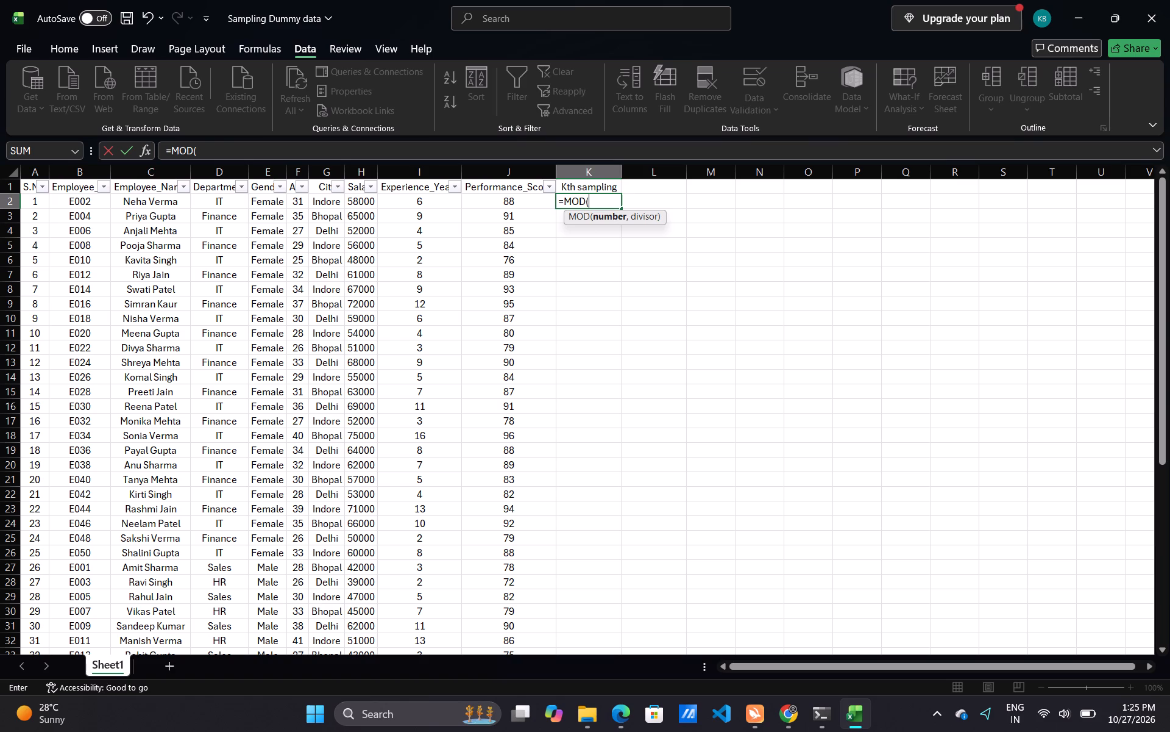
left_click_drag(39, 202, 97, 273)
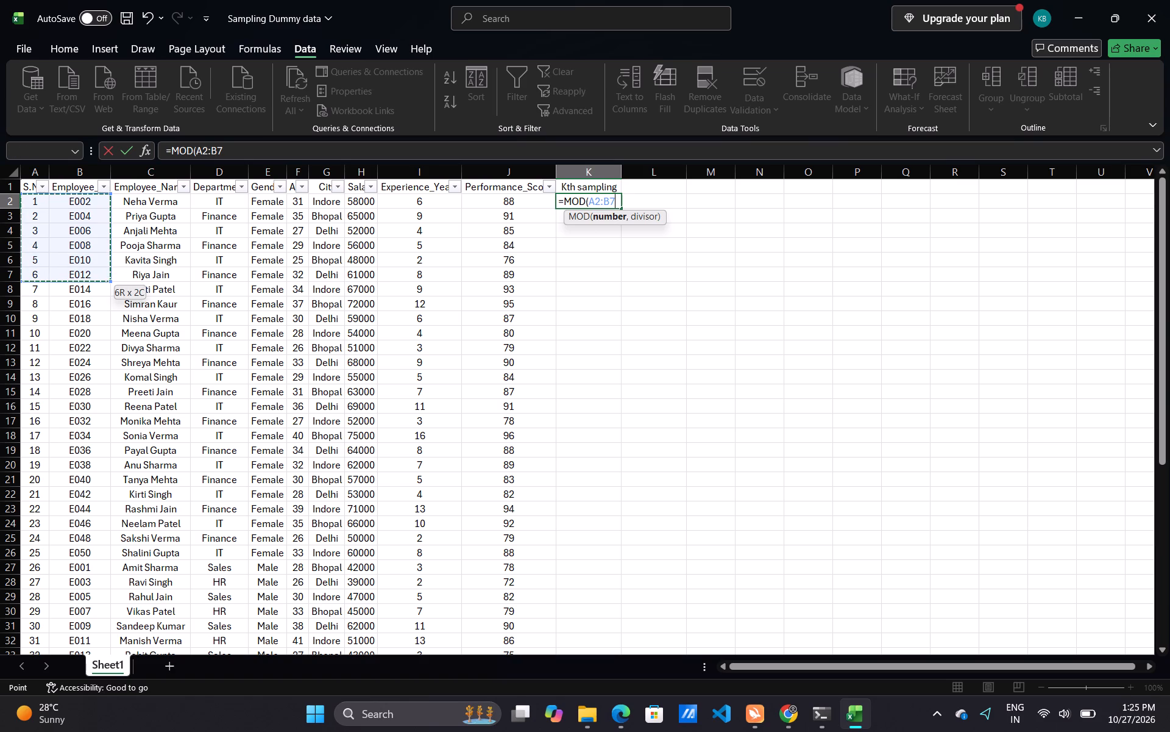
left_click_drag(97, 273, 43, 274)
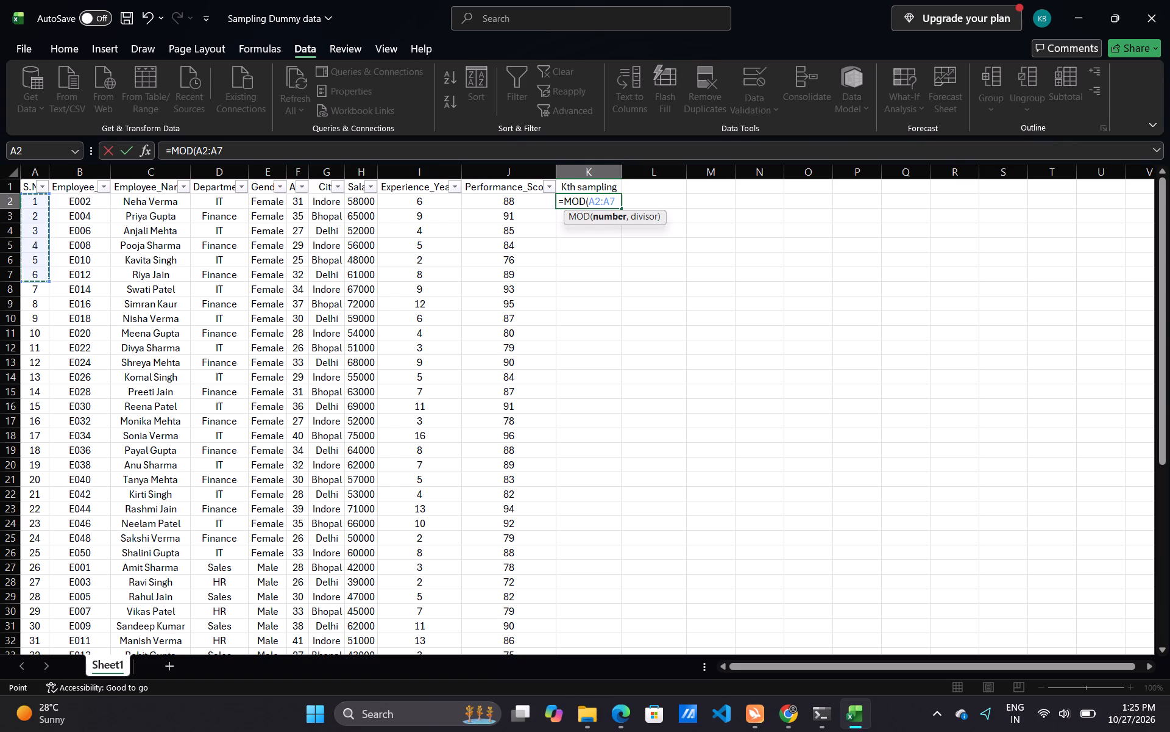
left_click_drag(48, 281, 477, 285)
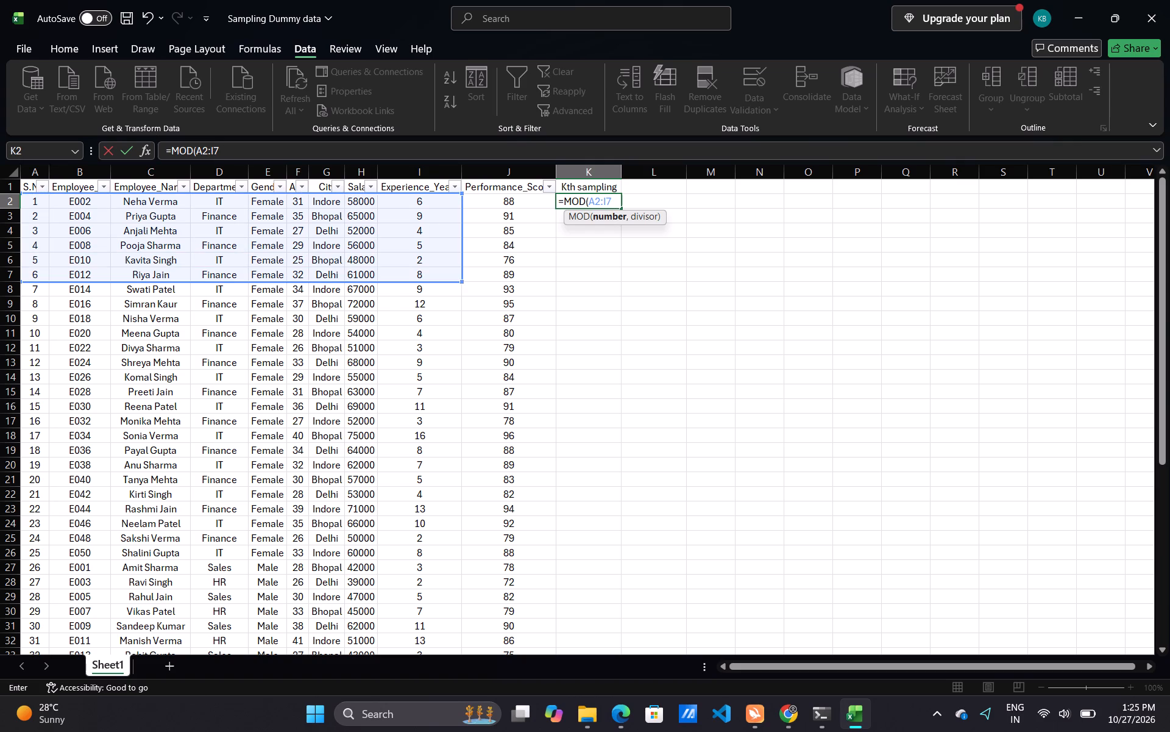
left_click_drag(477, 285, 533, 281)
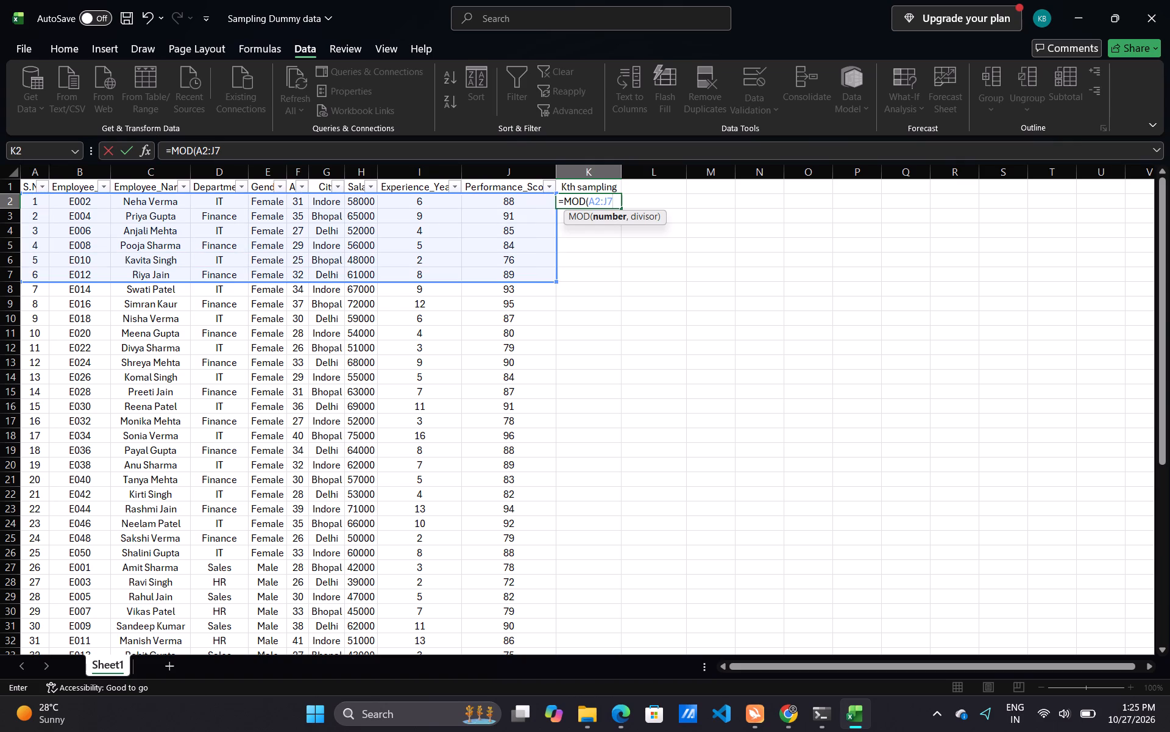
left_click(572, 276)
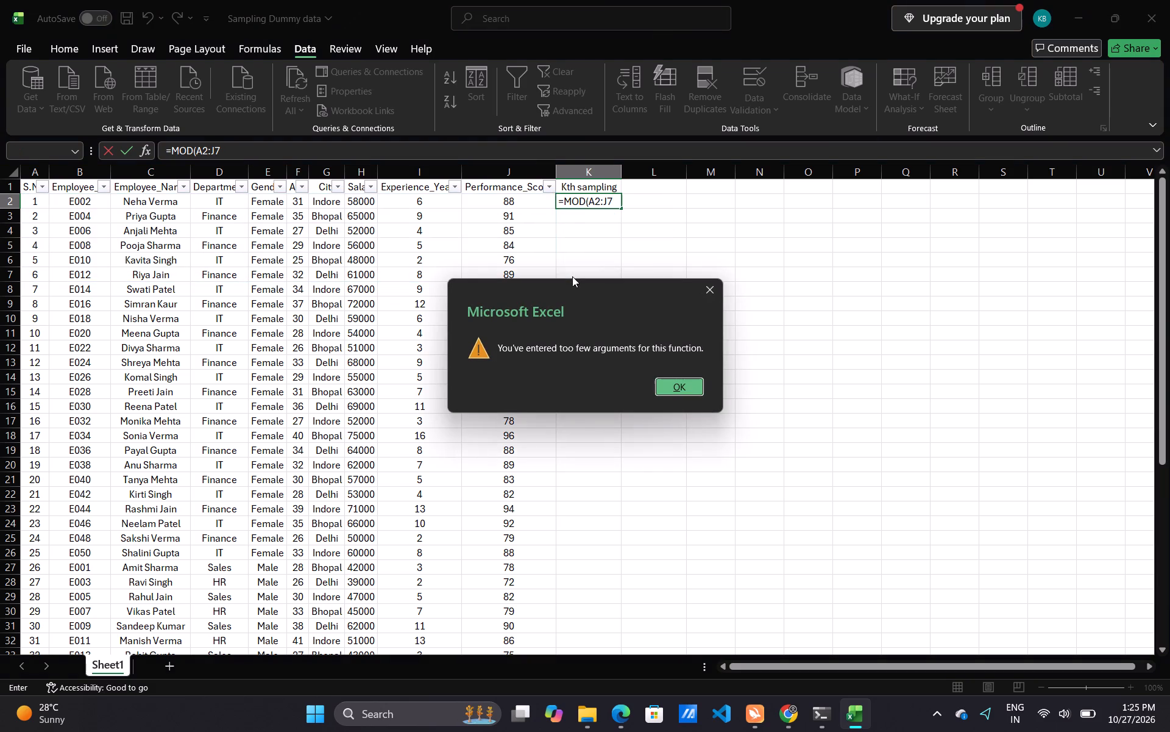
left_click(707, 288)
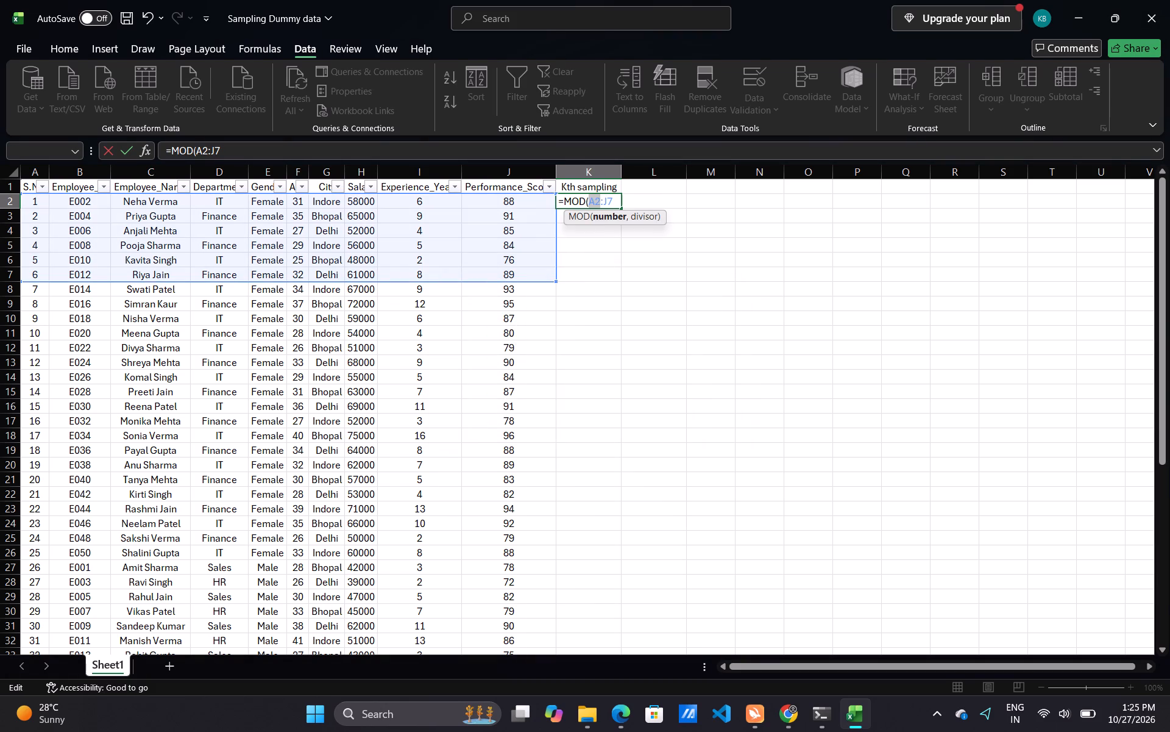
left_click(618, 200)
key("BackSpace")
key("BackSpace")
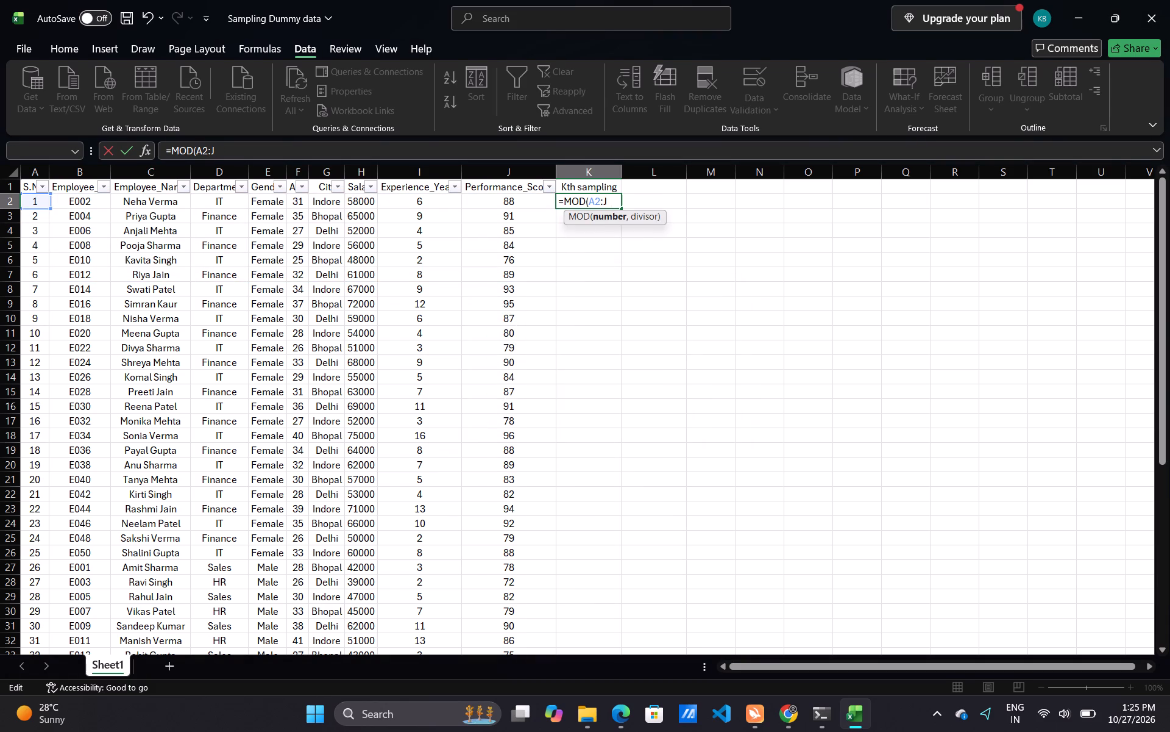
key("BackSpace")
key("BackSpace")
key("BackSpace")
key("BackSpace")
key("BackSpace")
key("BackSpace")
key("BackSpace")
Start an IF formula in K2 with the logical test MOD(A6,5)=0.
type("if")
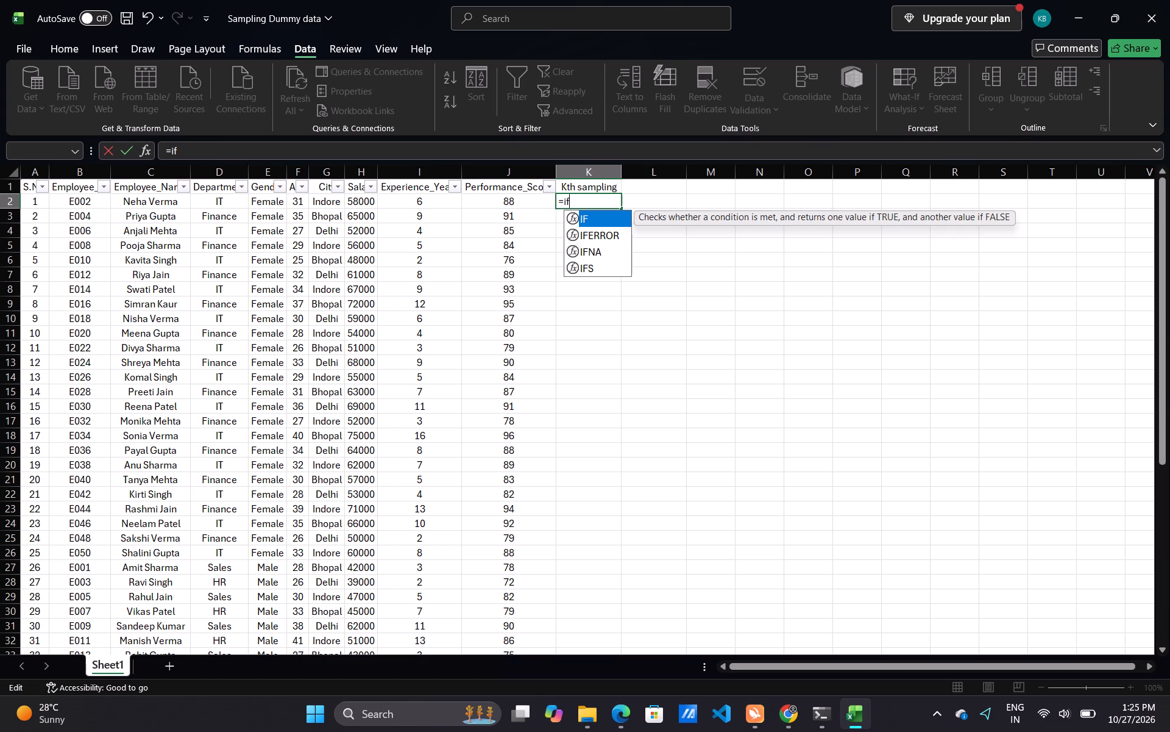
key("shift+parenleft")
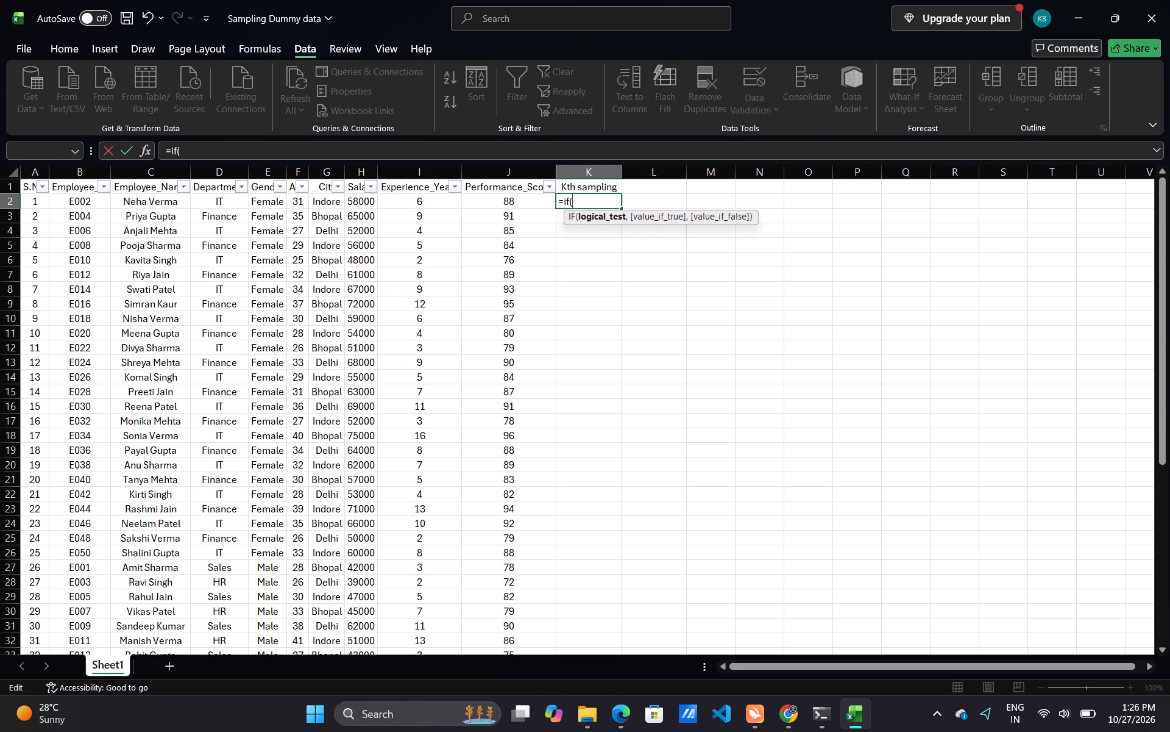
type("mo")
double_click(631, 237)
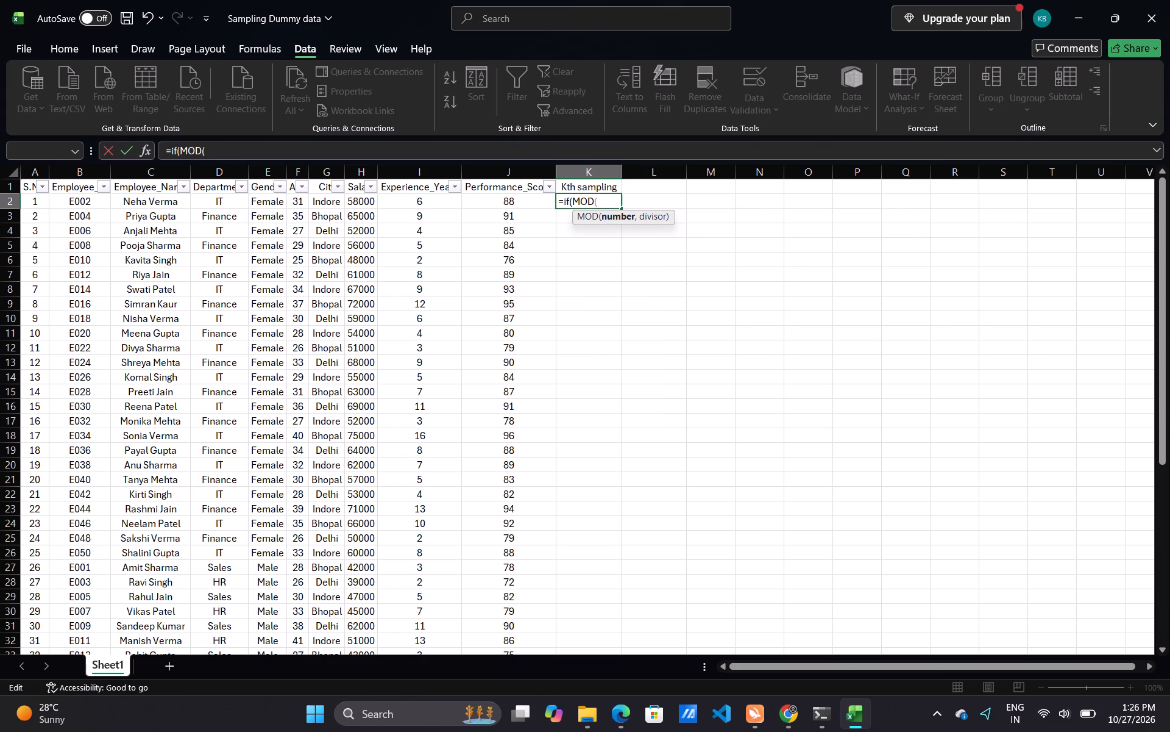
left_click_drag(34, 201, 46, 256)
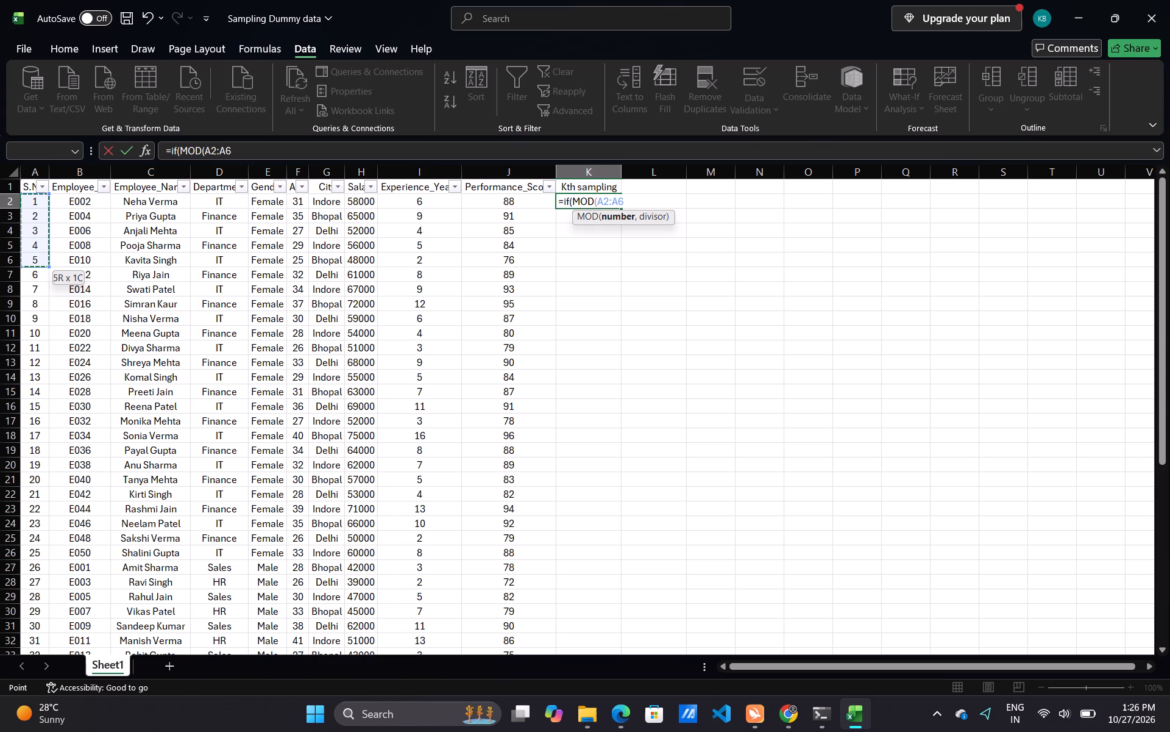
left_click_drag(46, 256, 44, 259)
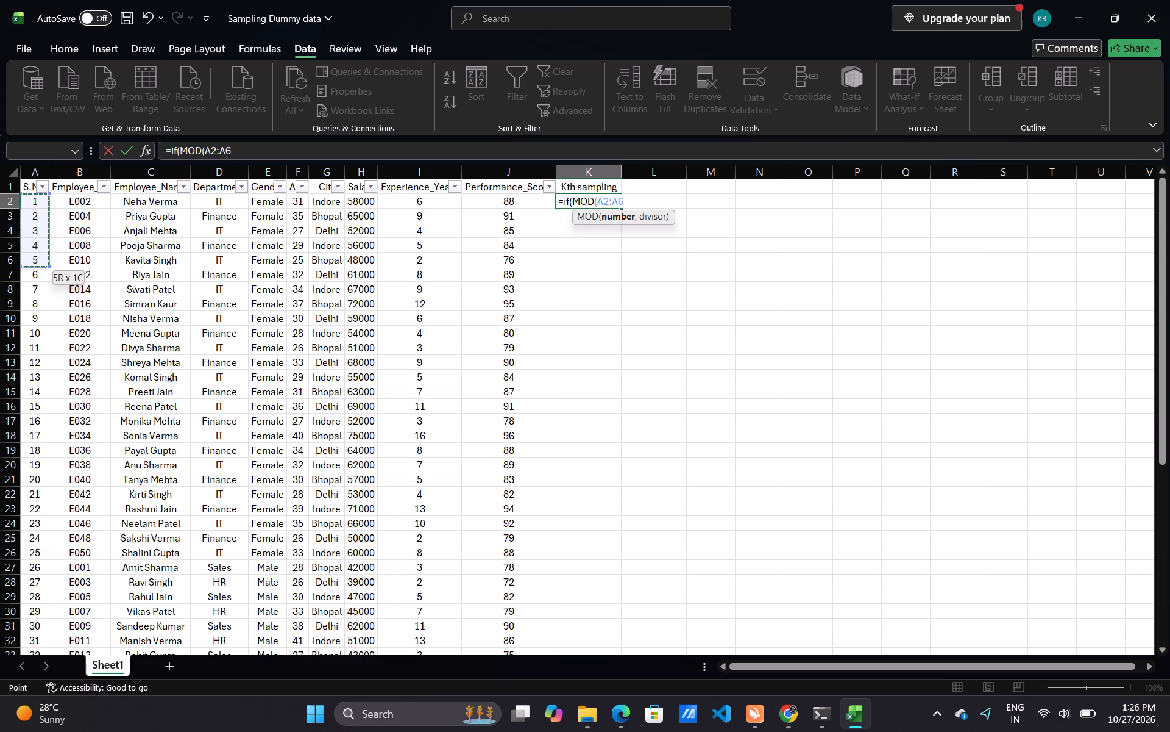
left_click_drag(44, 259, 44, 259)
left_click(44, 259)
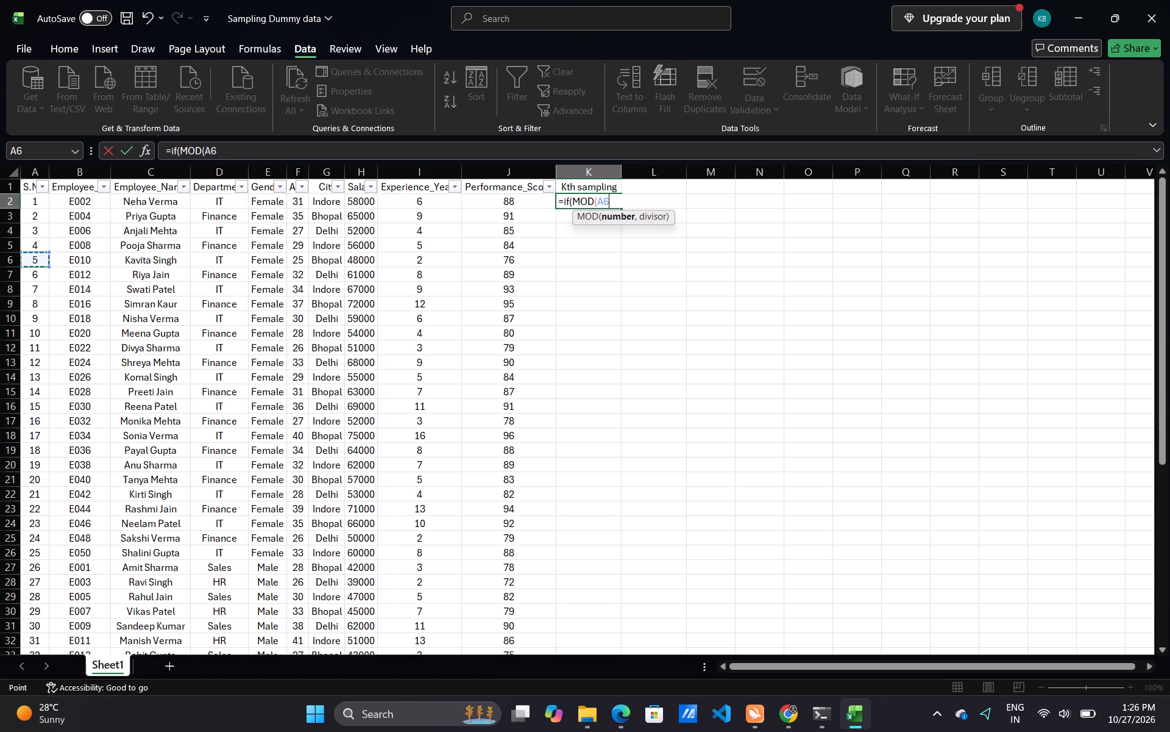
type("s,")
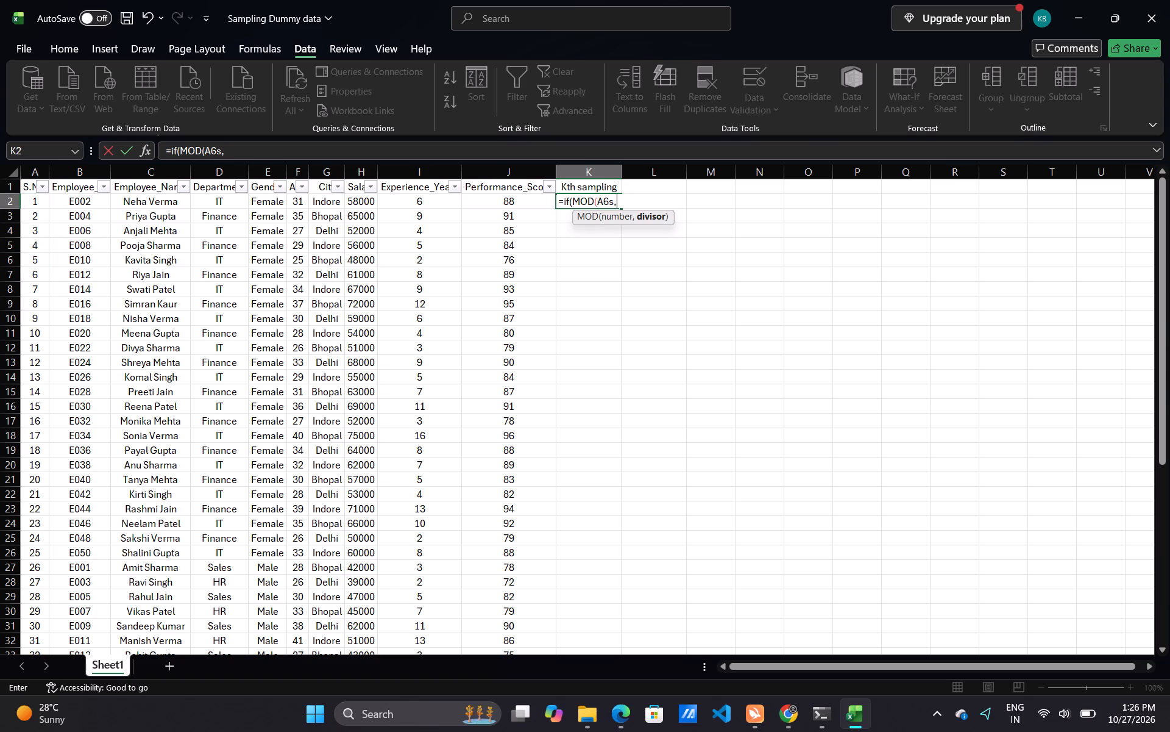
key("5")
key("BackSpace")
key("BackSpace")
key("BackSpace")
type(",5")
type("=0")
left_click(617, 199)
key("shift+parenright")
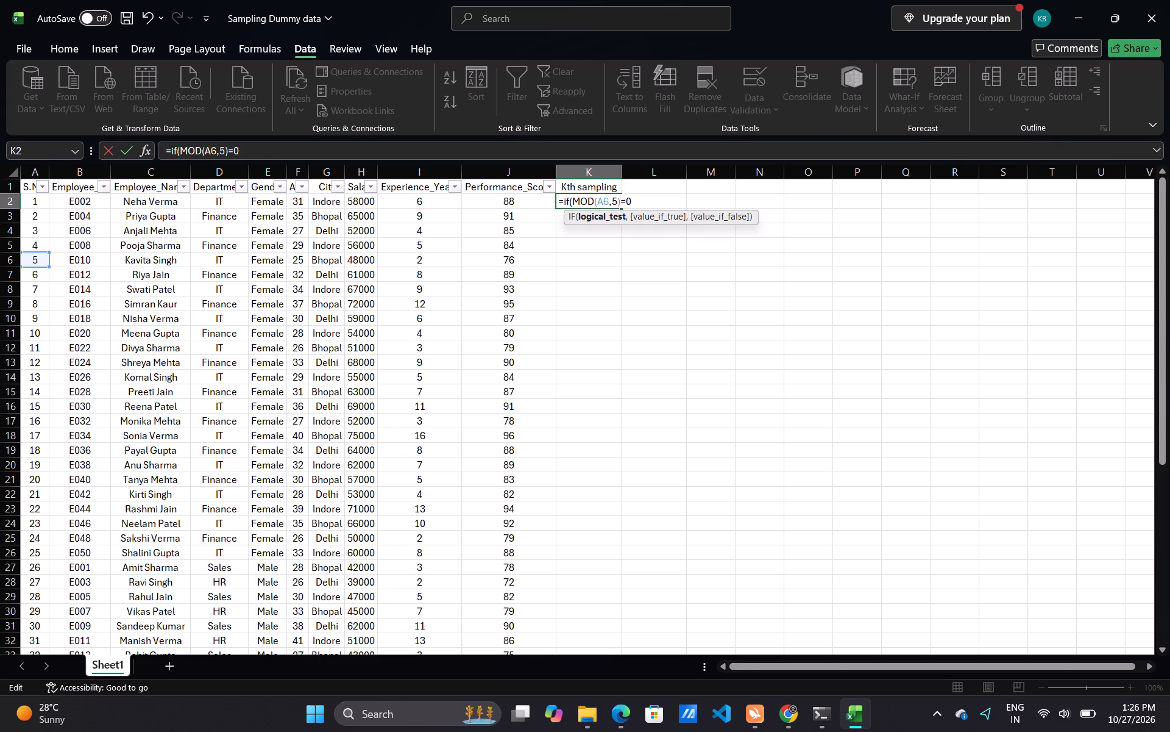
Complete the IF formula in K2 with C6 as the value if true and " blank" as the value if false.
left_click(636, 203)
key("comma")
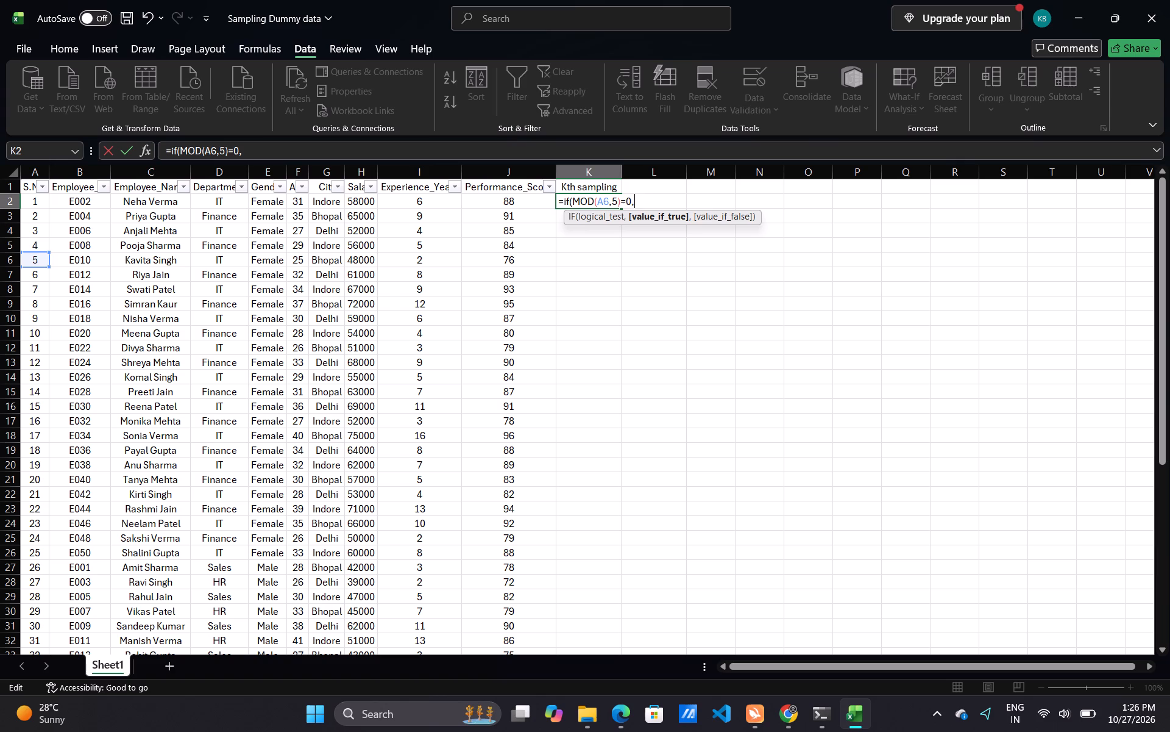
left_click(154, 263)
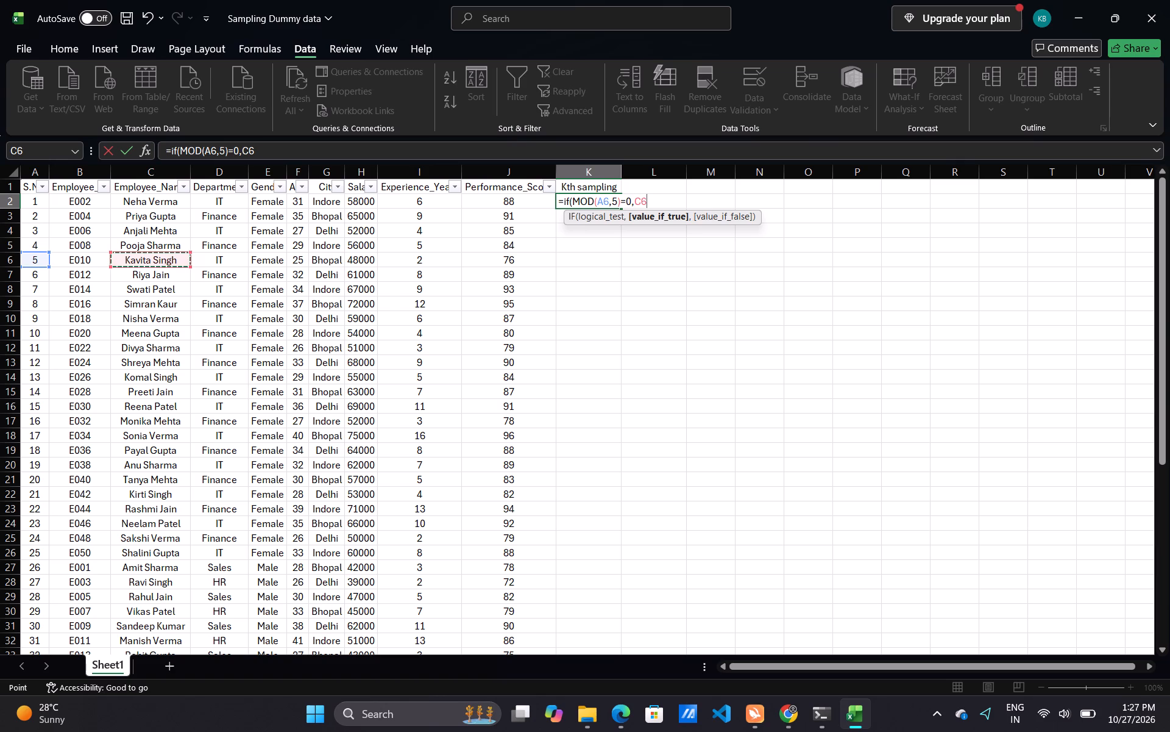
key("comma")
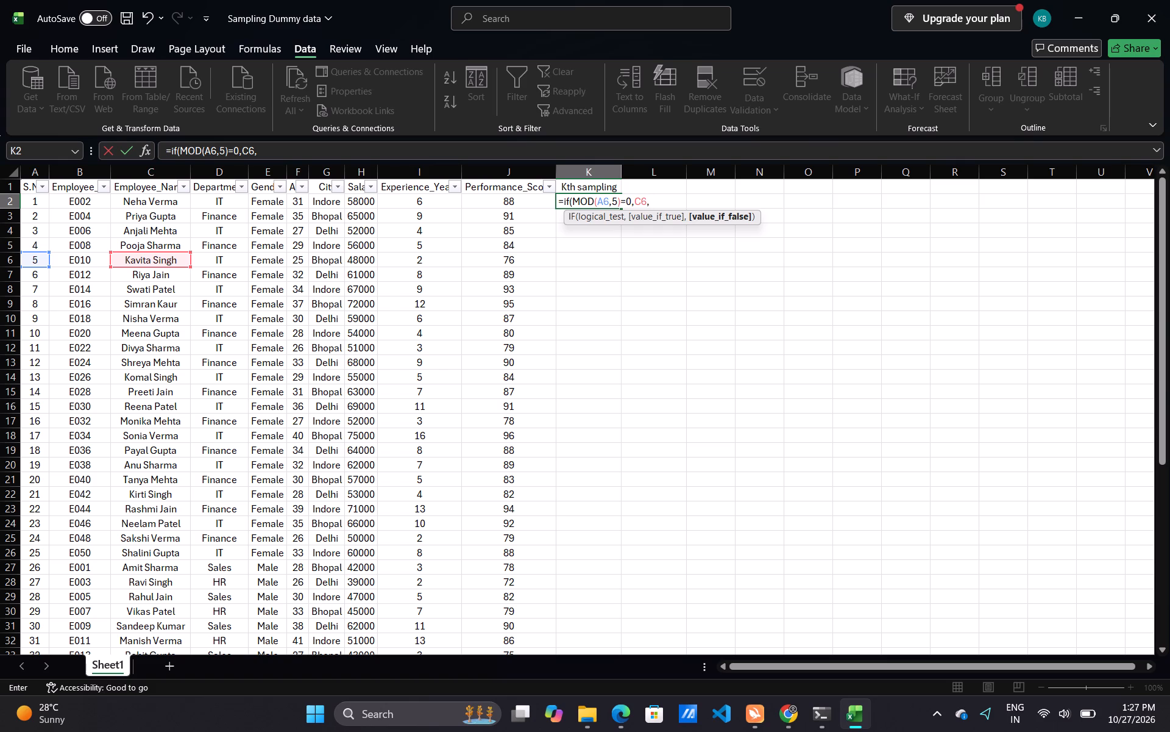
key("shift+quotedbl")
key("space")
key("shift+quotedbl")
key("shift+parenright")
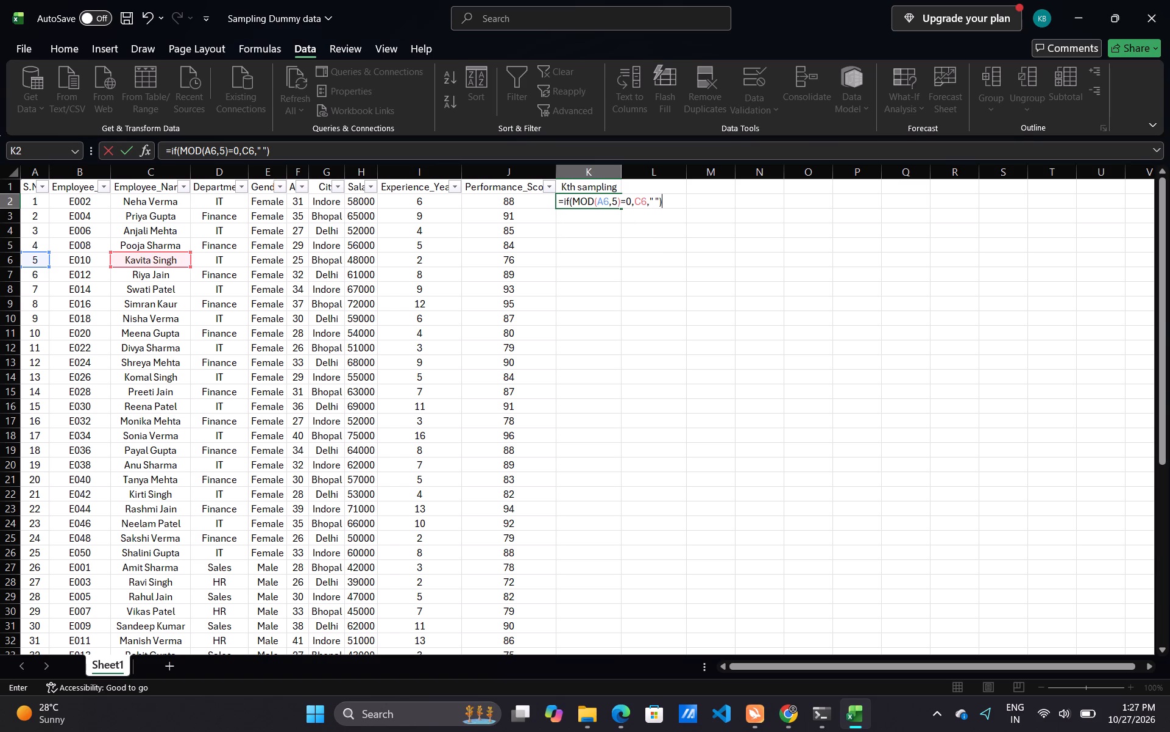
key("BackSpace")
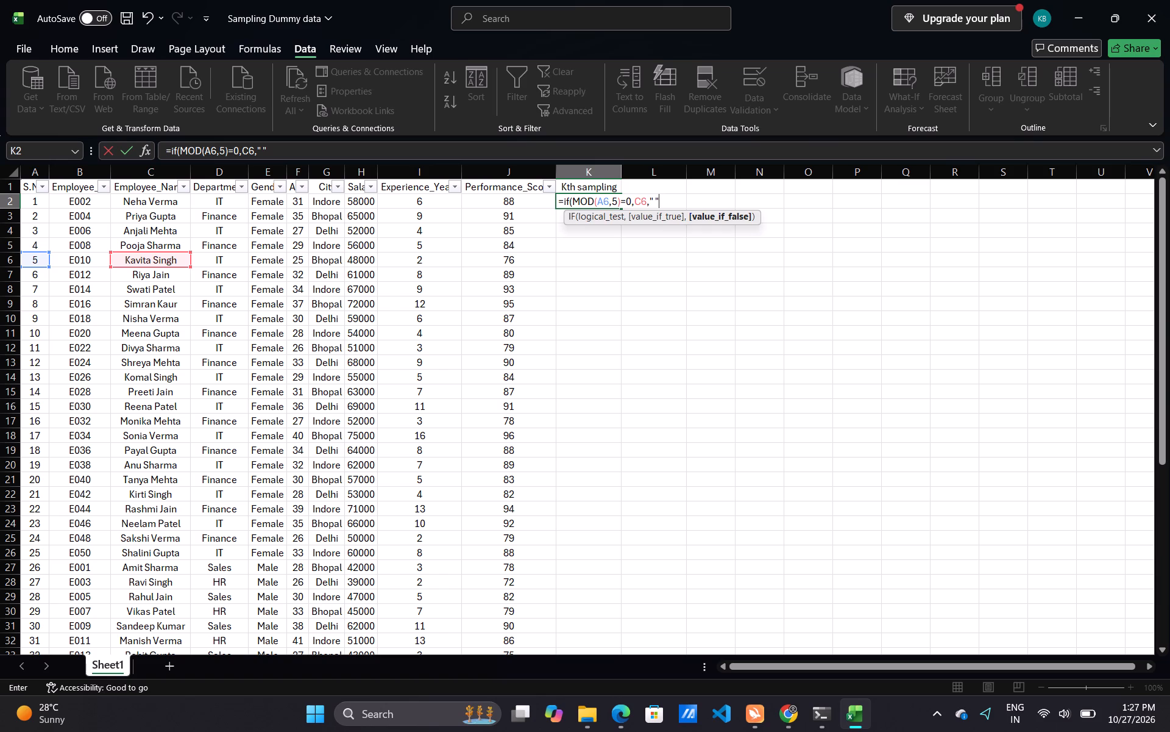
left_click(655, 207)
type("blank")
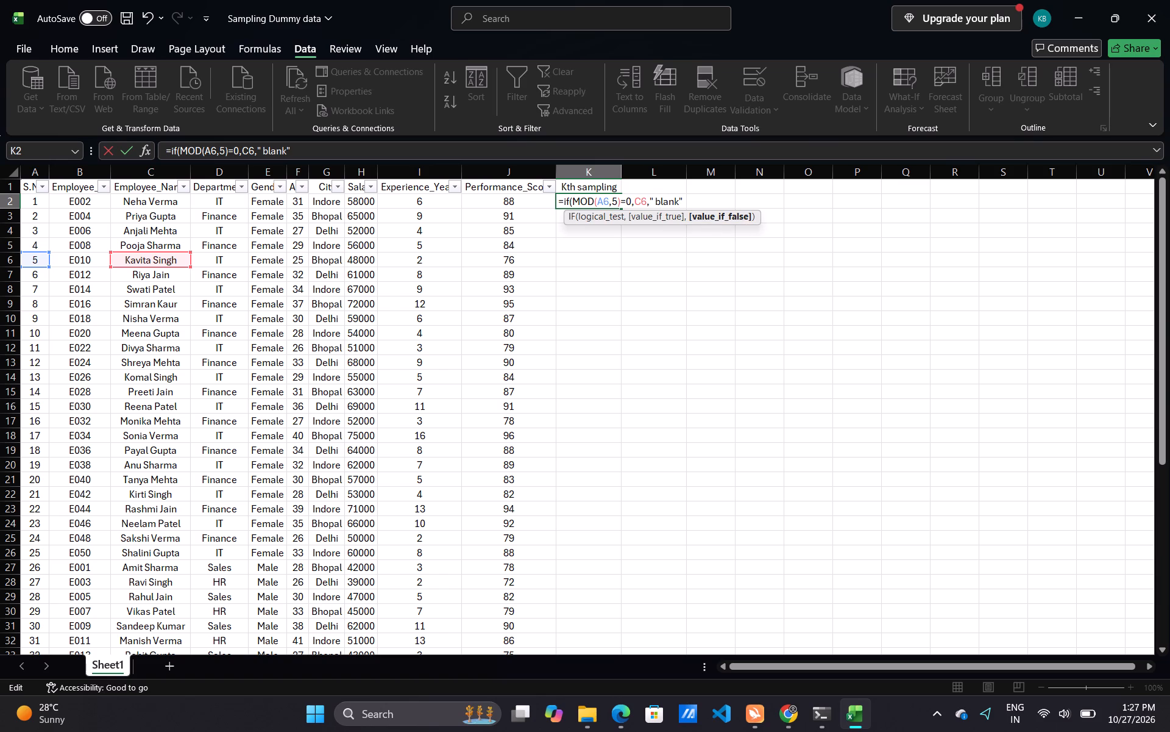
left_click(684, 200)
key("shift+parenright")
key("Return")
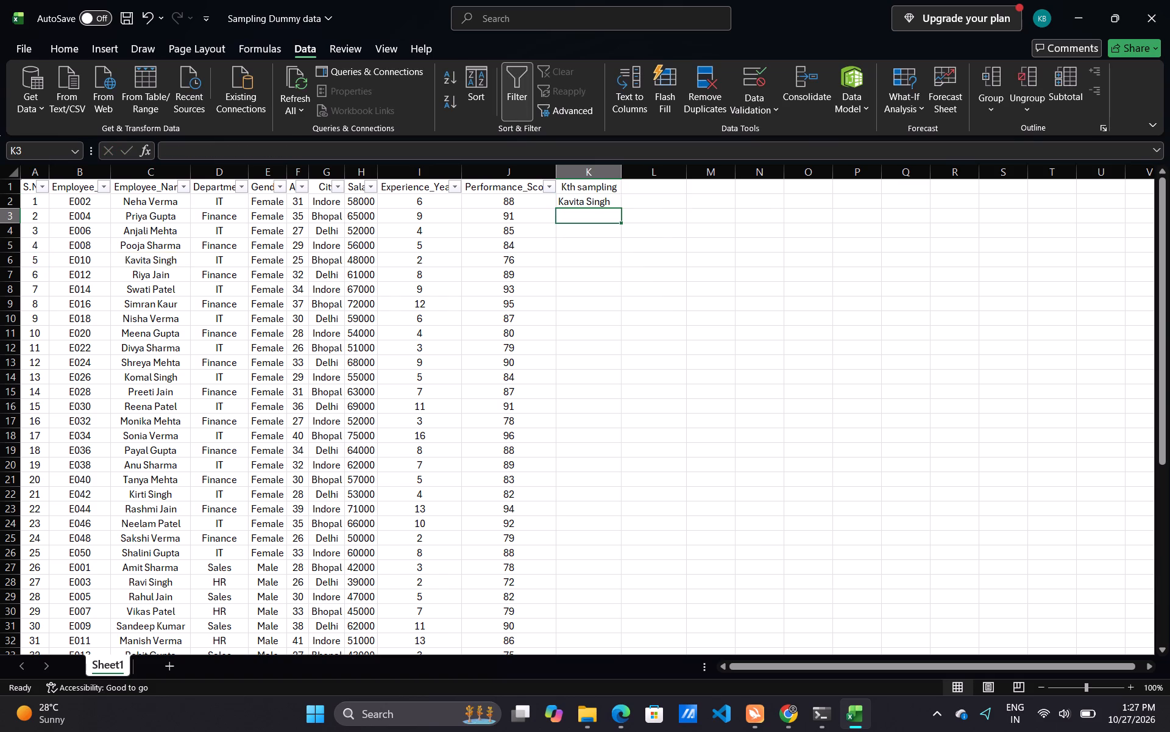
Reopen the formula in K2 and delete everything after =IF(MOD.
left_click(609, 201)
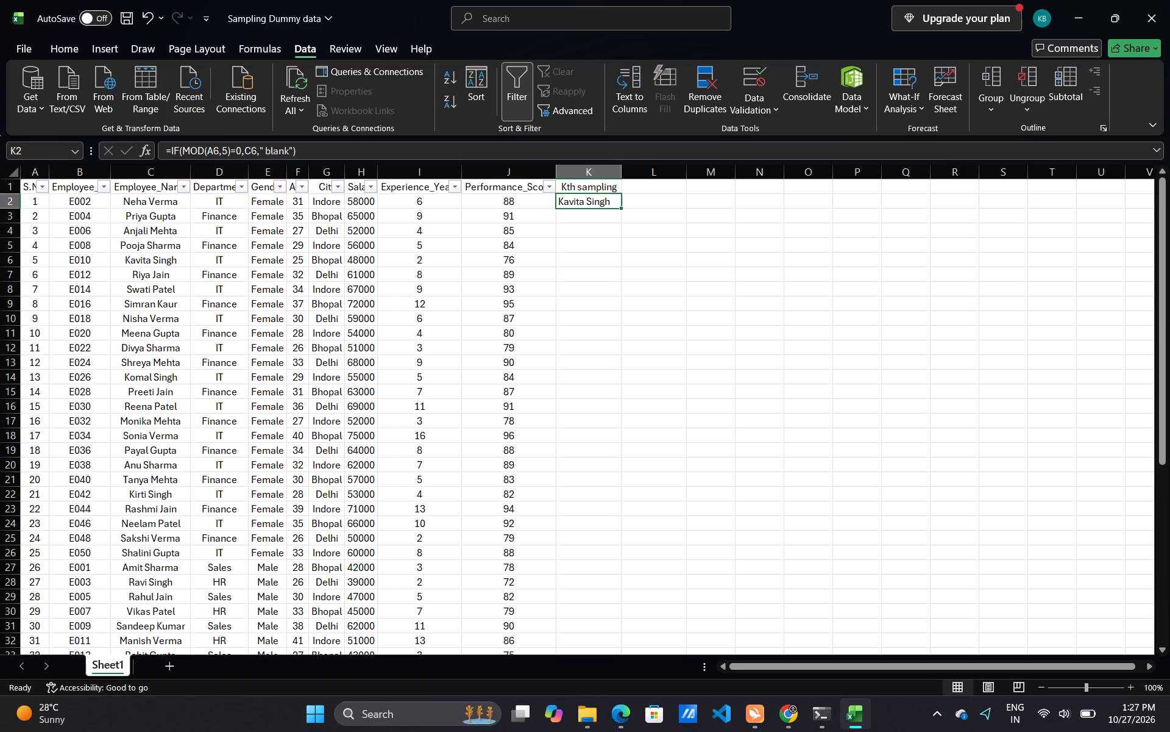
double_click(612, 199)
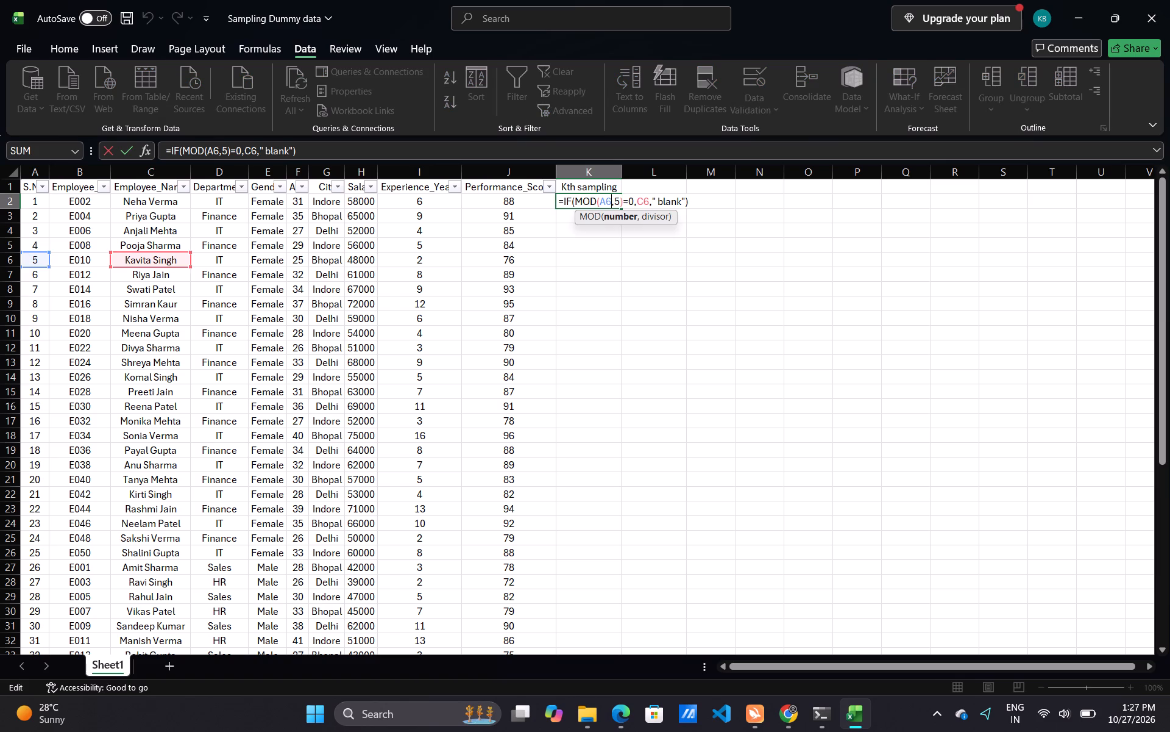
left_click(693, 202)
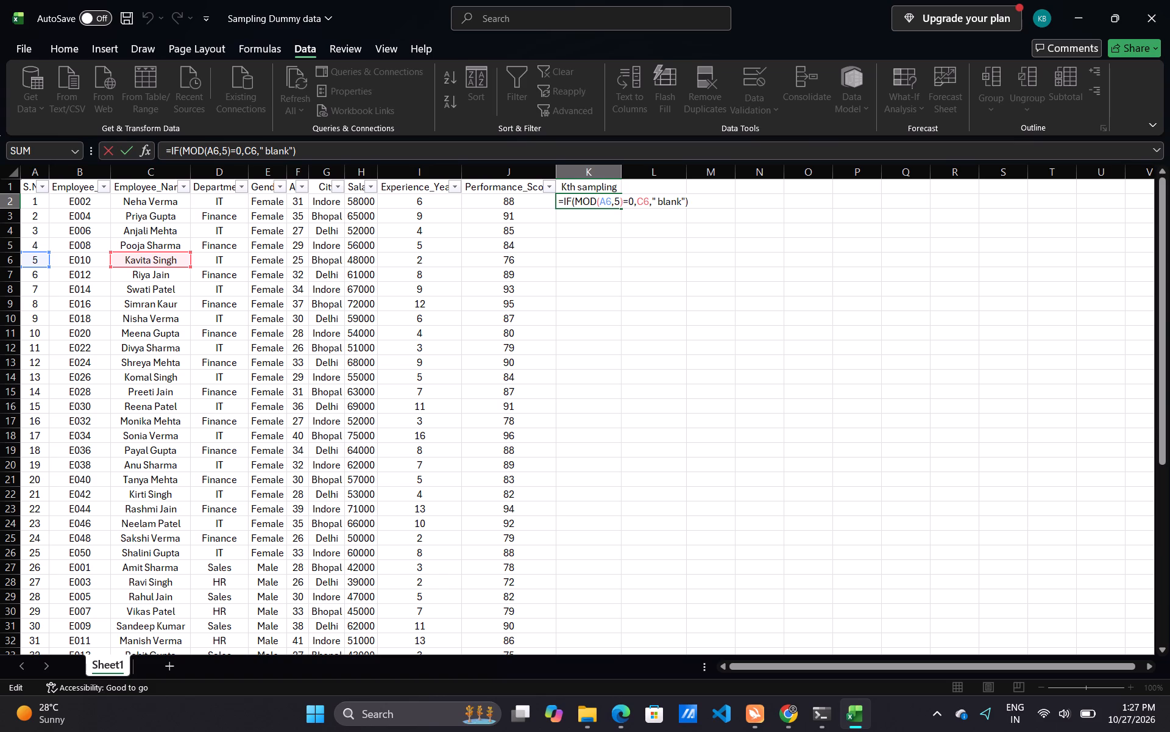
left_click(695, 203)
key("BackSpace")
key("BackSpace")
key("BackSpace")
key("BackSpace")
key("BackSpace")
key("BackSpace")
key("BackSpace")
key("BackSpace")
key("BackSpace")
key("BackSpace")
key("BackSpace")
key("BackSpace")
key("BackSpace")
key("BackSpace")
key("BackSpace")
key("BackSpace")
key("BackSpace")
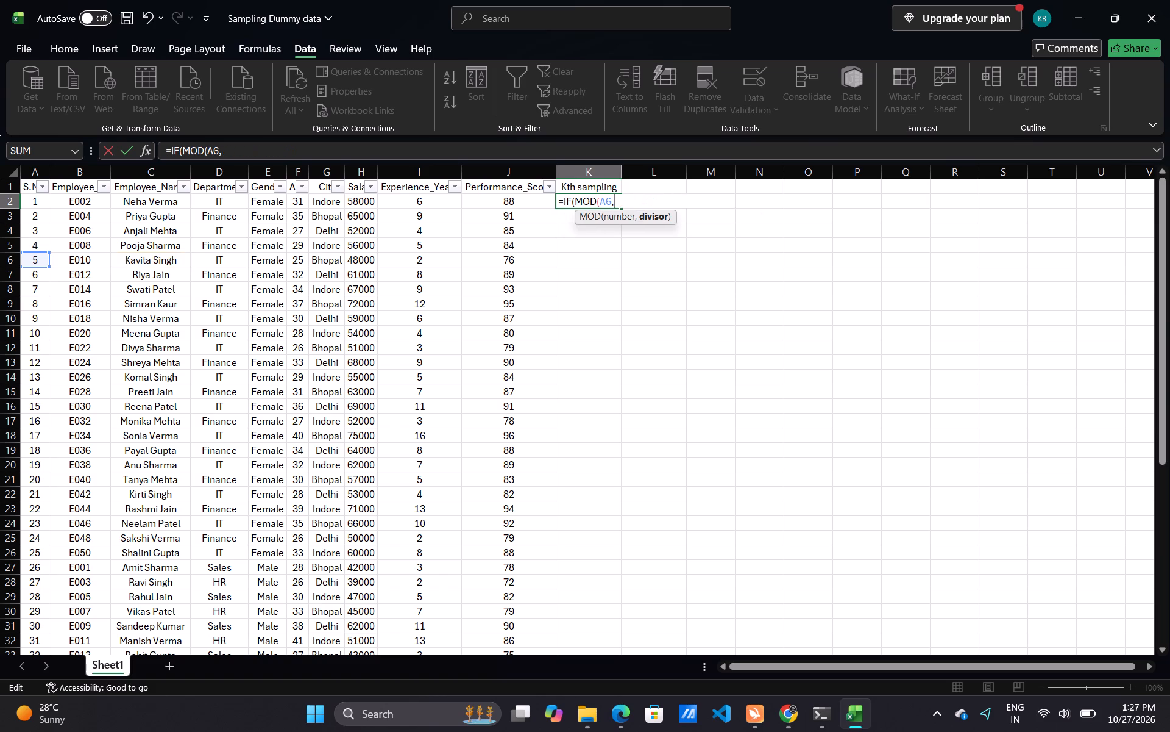
key("BackSpace")
key("BackSpace")
key("BackSpace")
key("BackSpace")
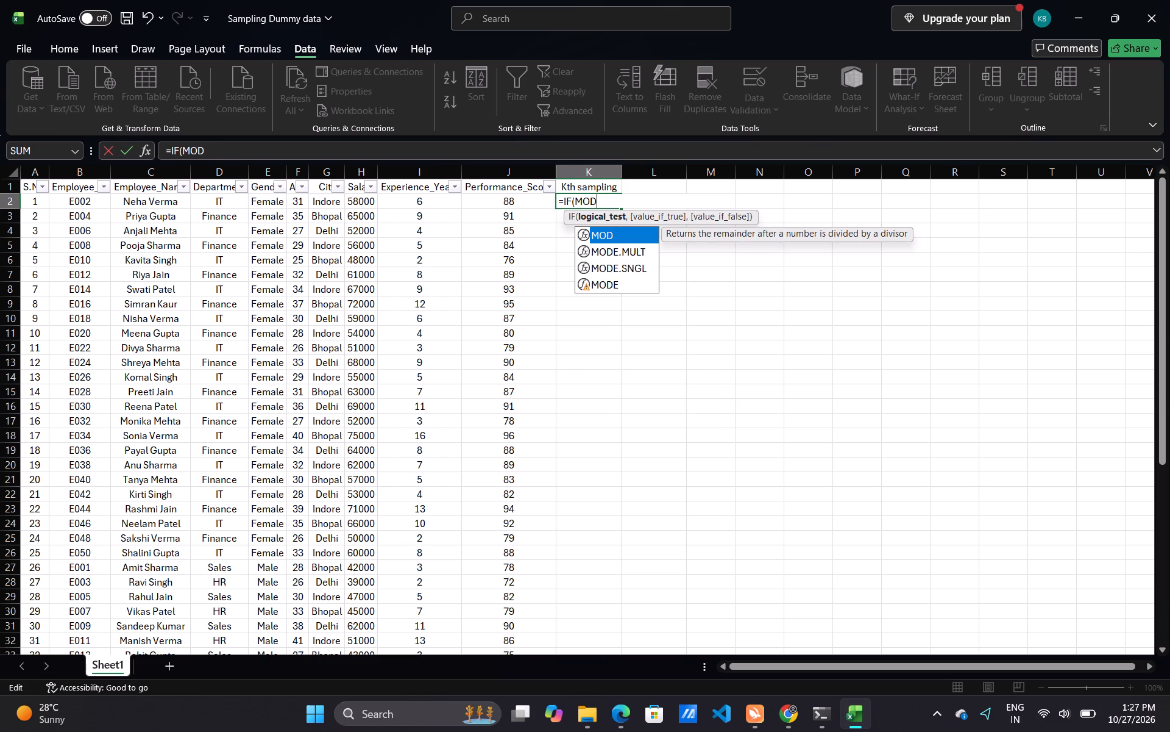
Re-enter the logical test in the K2 formula as MOD(A6,5)=0.
key("shift+parenleft")
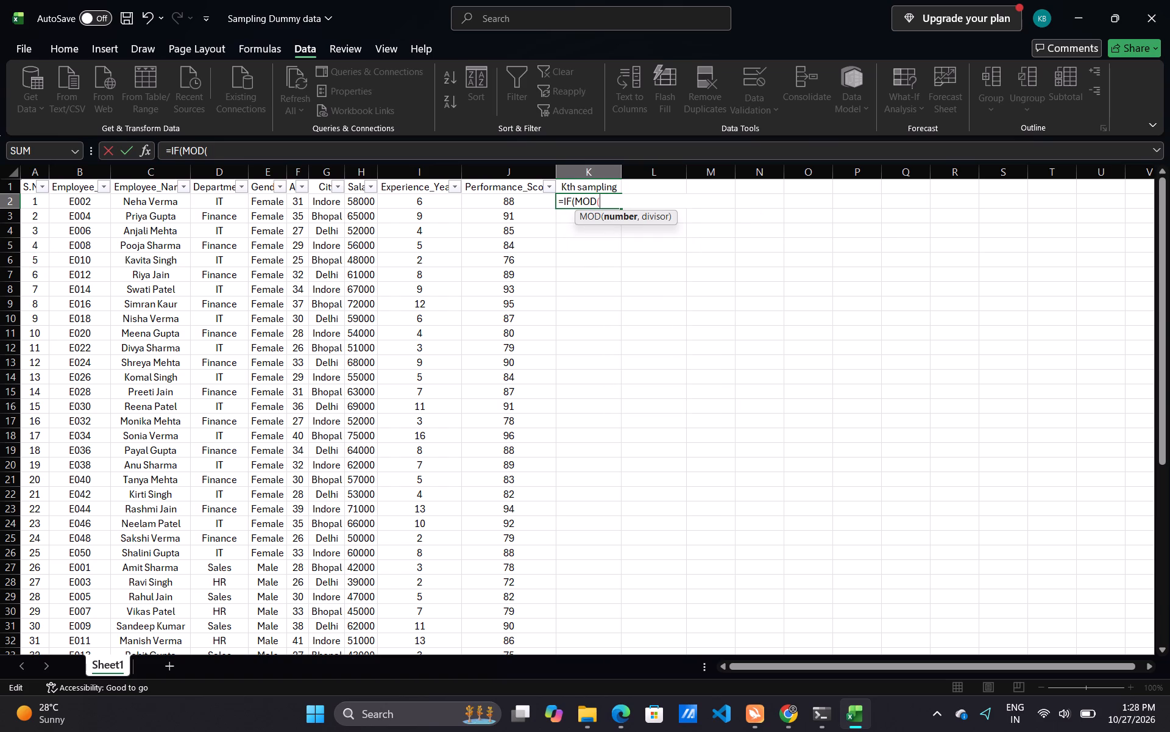
left_click(41, 260)
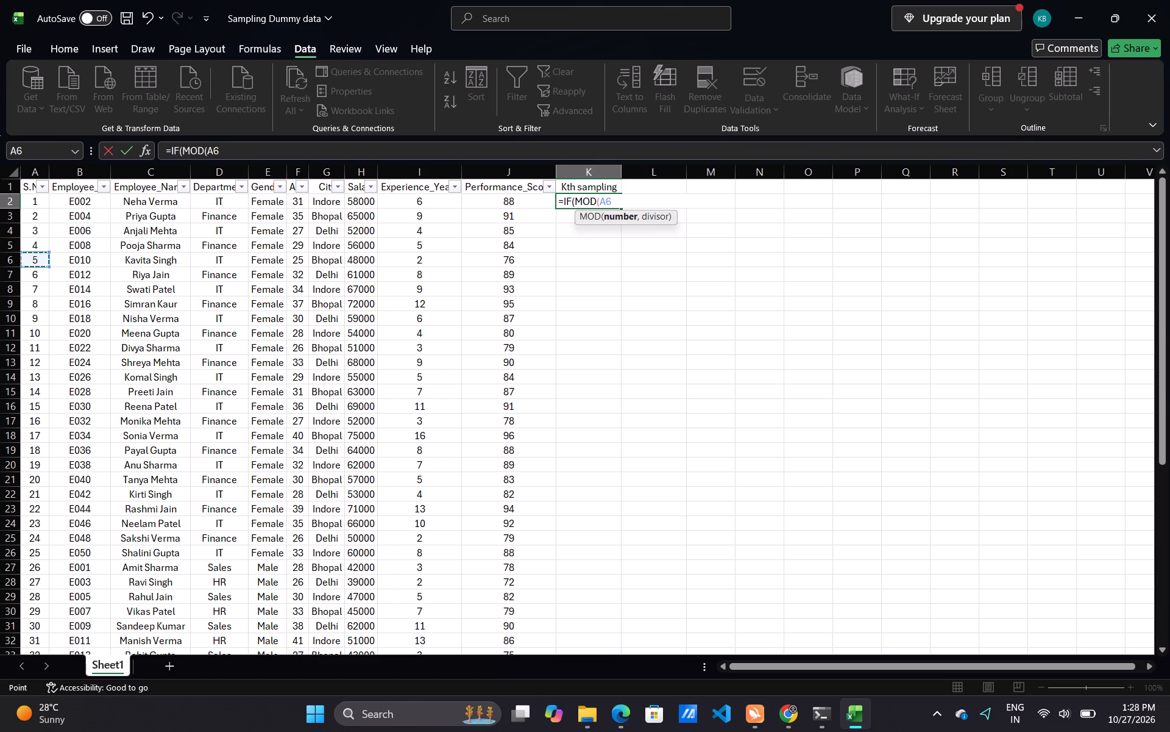
key("comma")
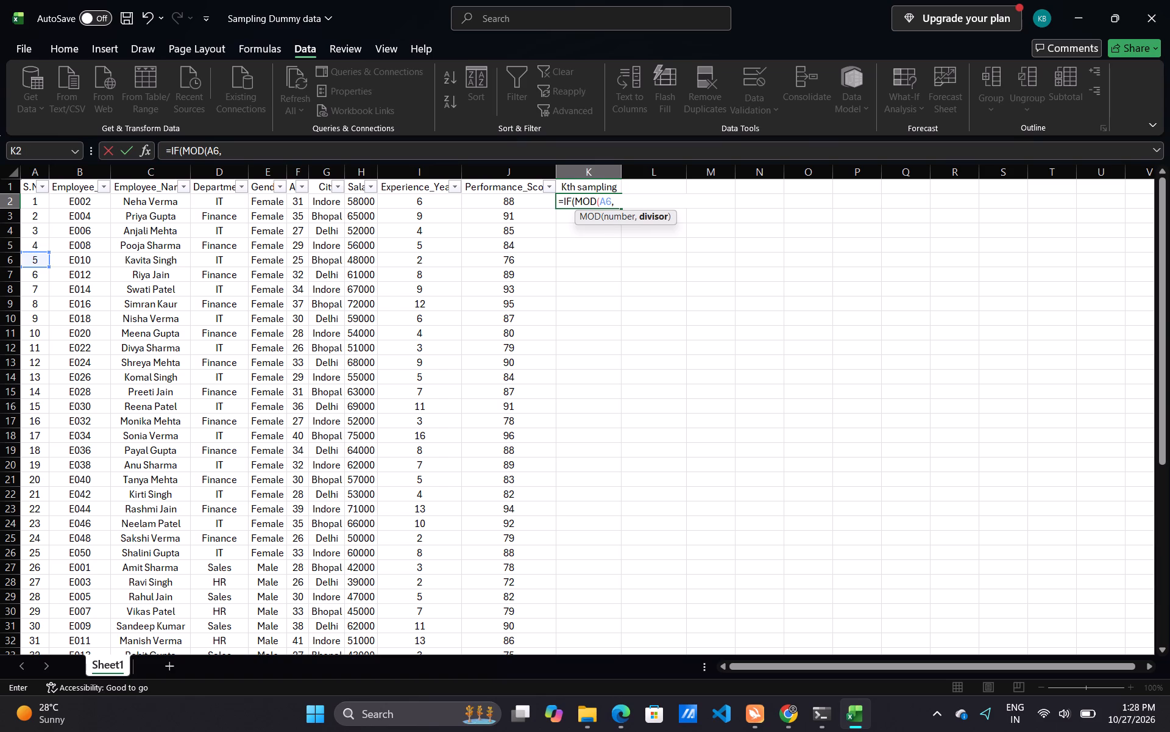
key("5")
key("shift+parenright")
type("=0")
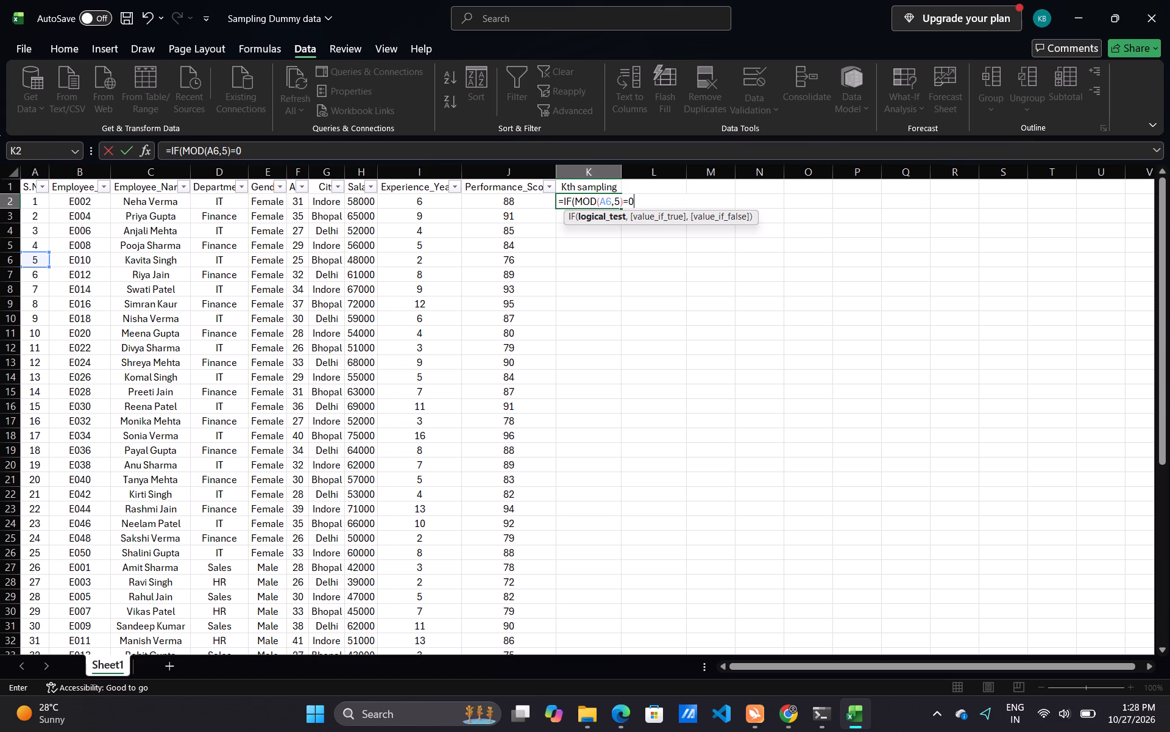
Finish the K2 formula with the employee ID in B6 as the value if true and "Blank" as the value if false.
key("comma")
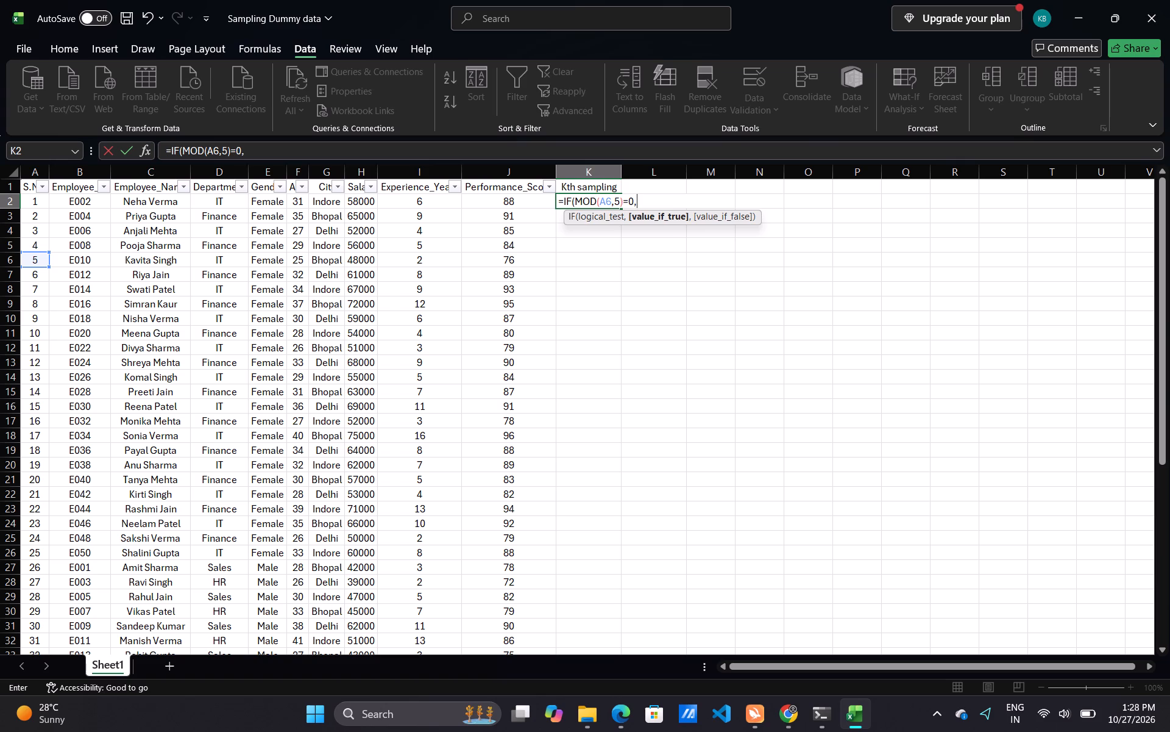
left_click(145, 262)
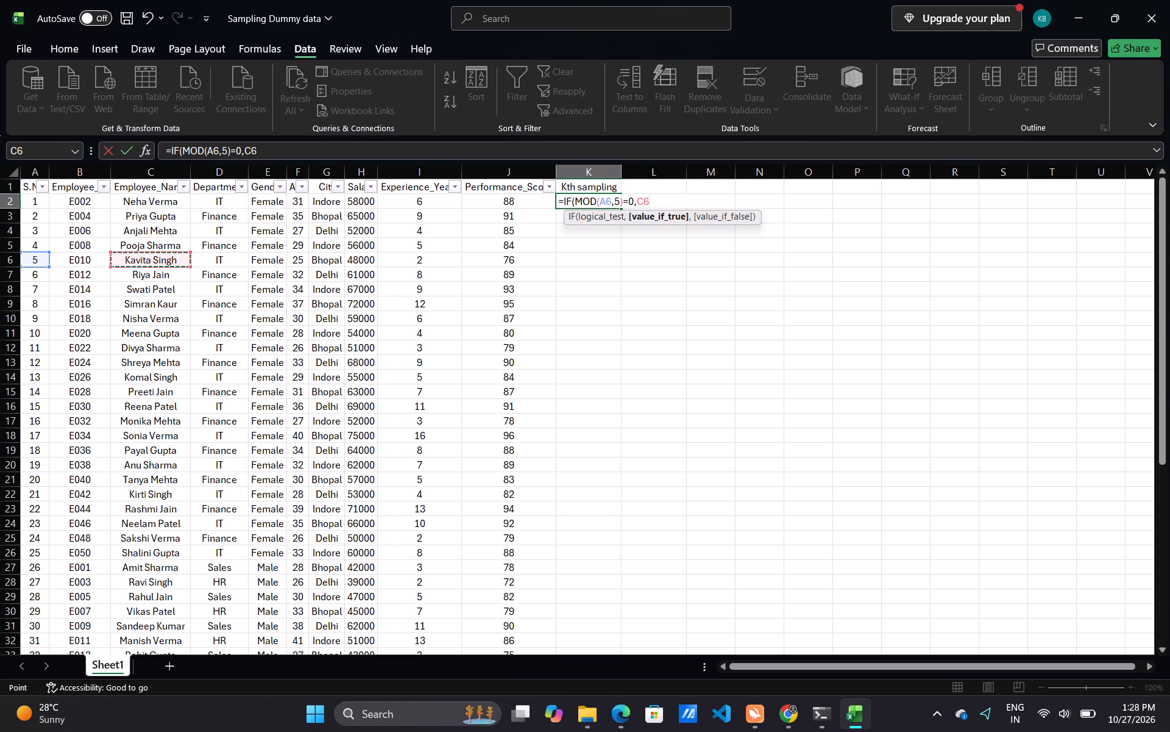
left_click(82, 257)
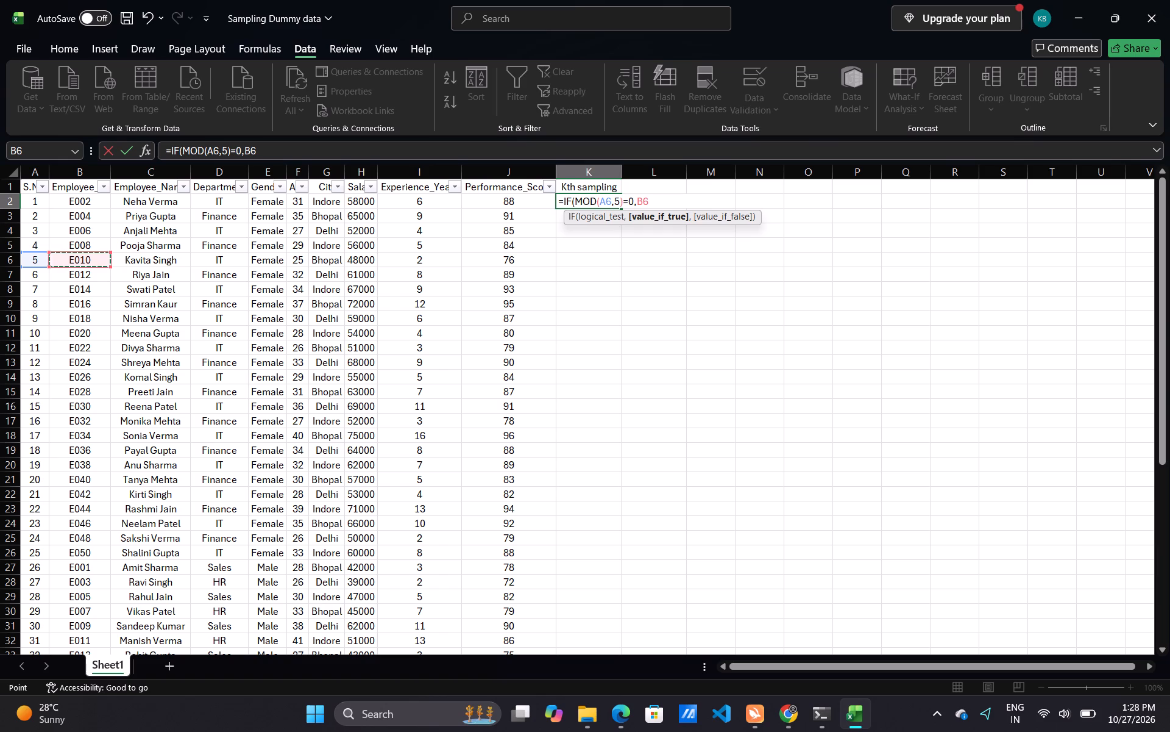
key("comma")
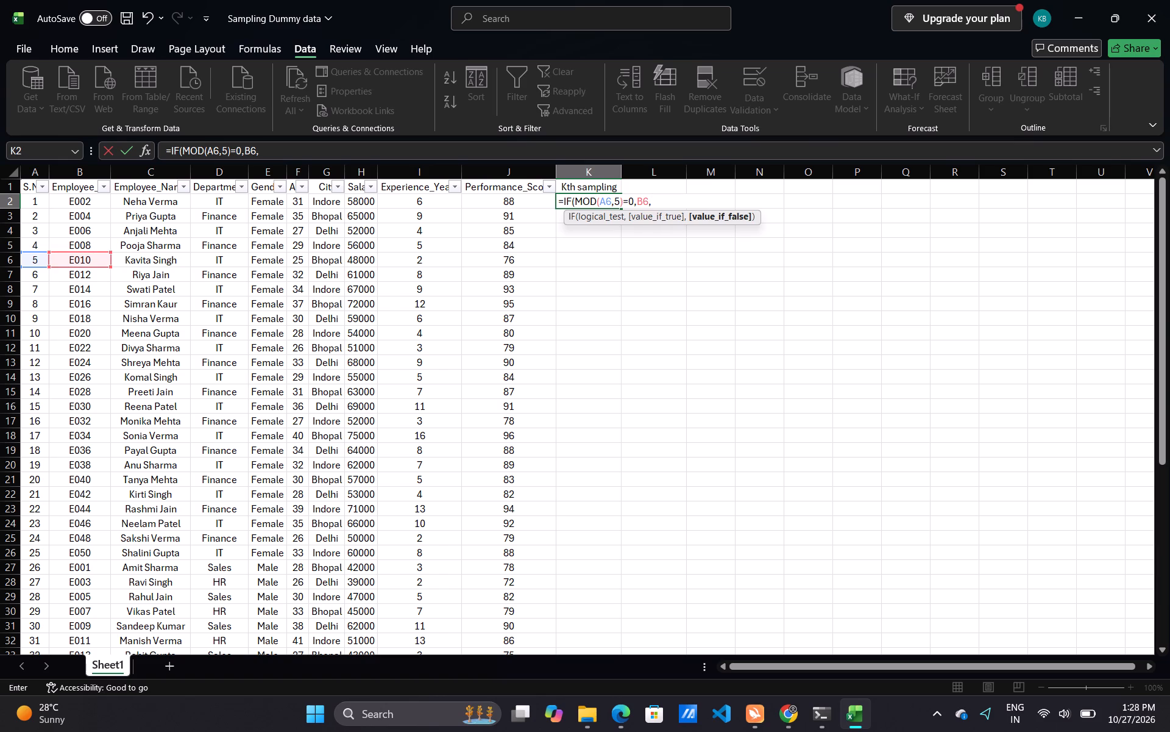
key("shift+quotedbl")
key("shift+b")
type("lan")
key("k")
type("\")")
key("Return")
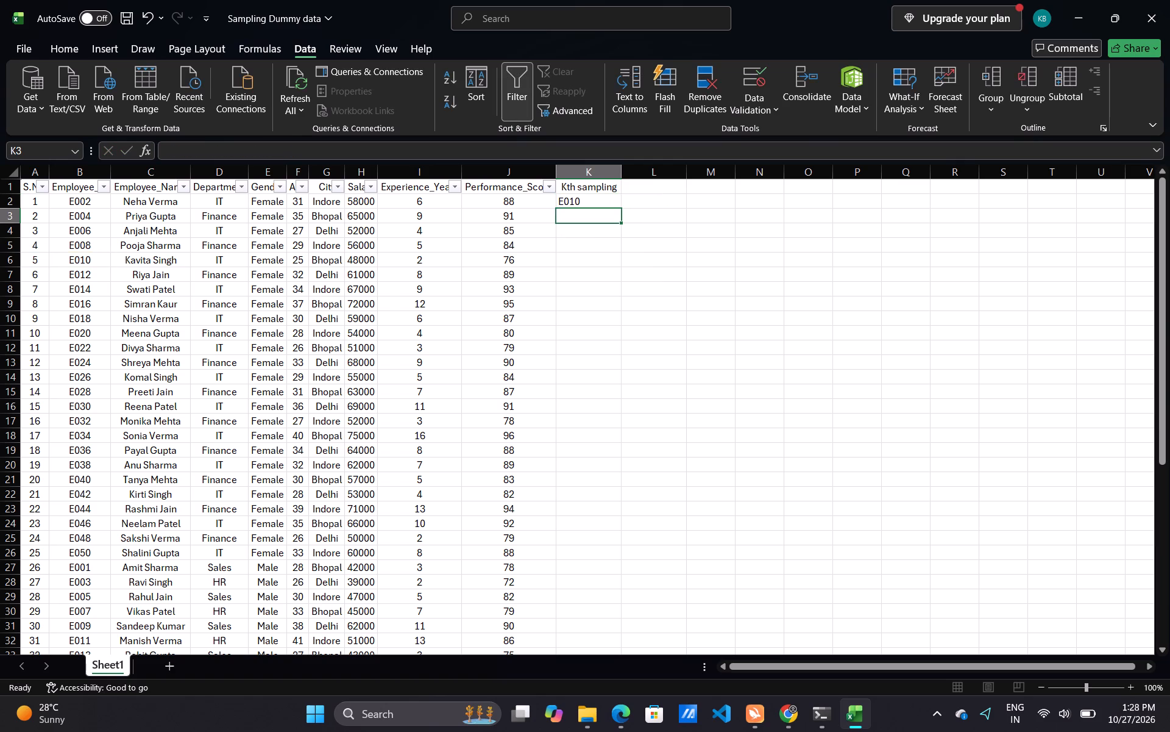
double_click(603, 199)
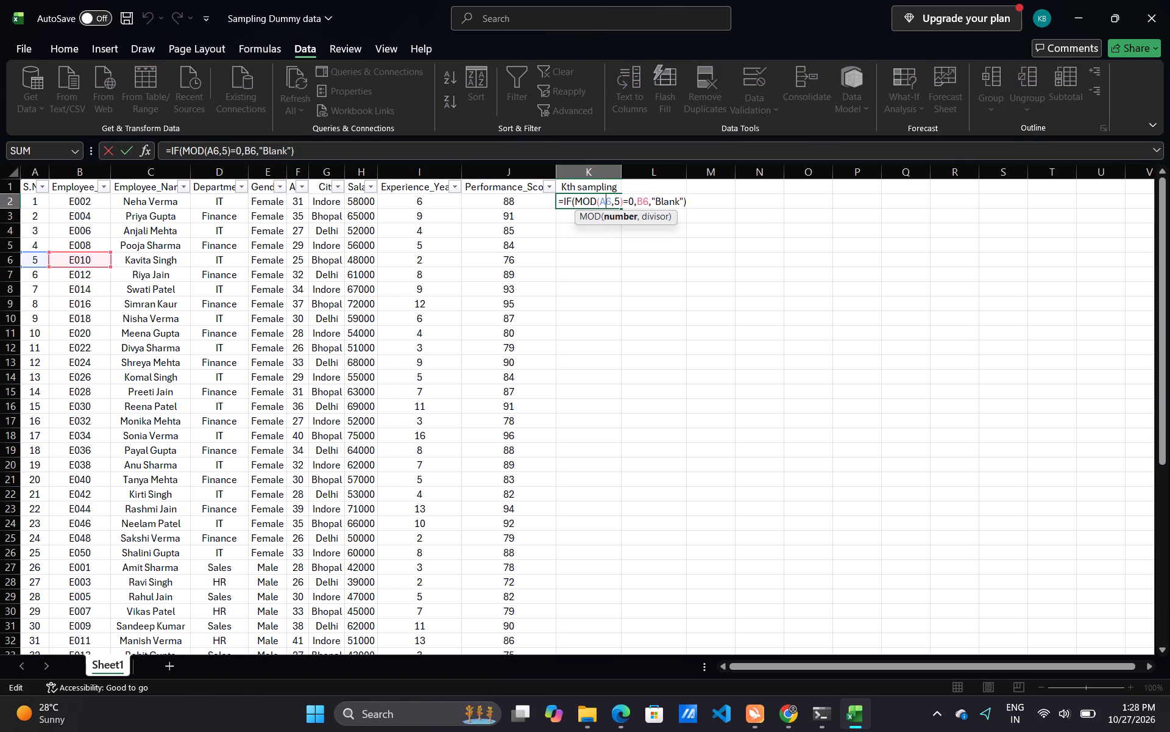
key("Return")
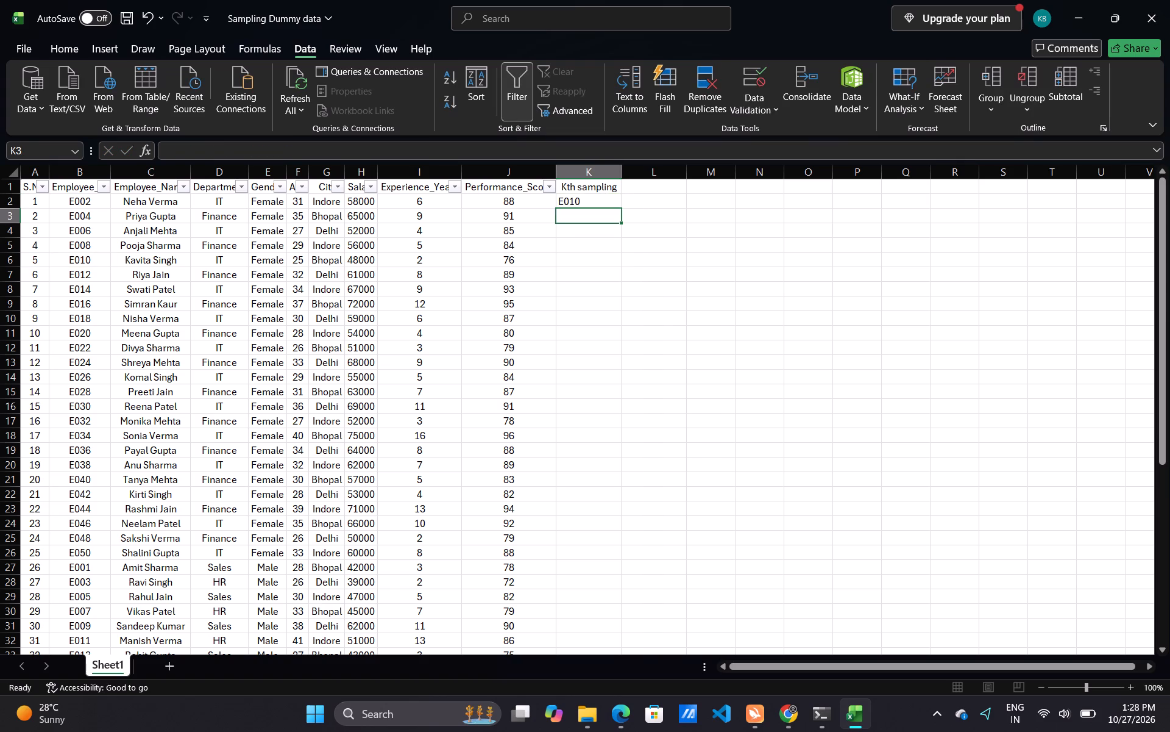
Fill the Kth sampling formula in K2 down the column to K51, the last employee row.
left_click(615, 200)
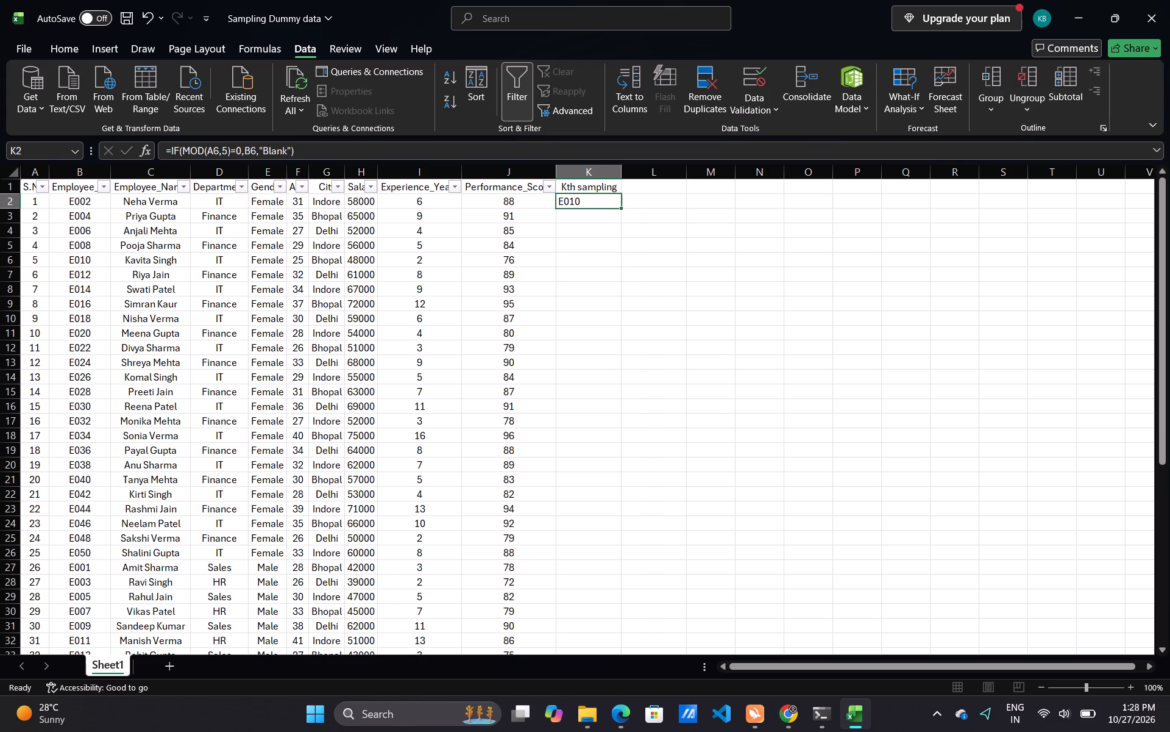
left_click_drag(618, 207, 637, 713)
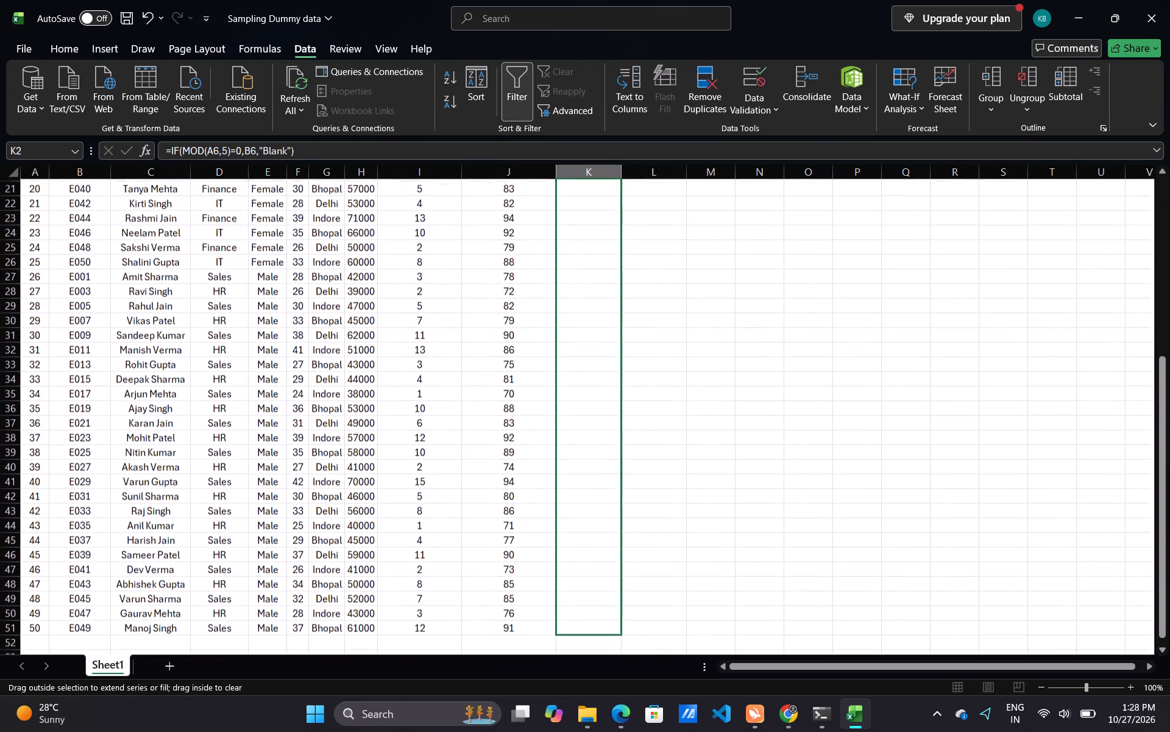
left_click_drag(637, 713, 614, 256)
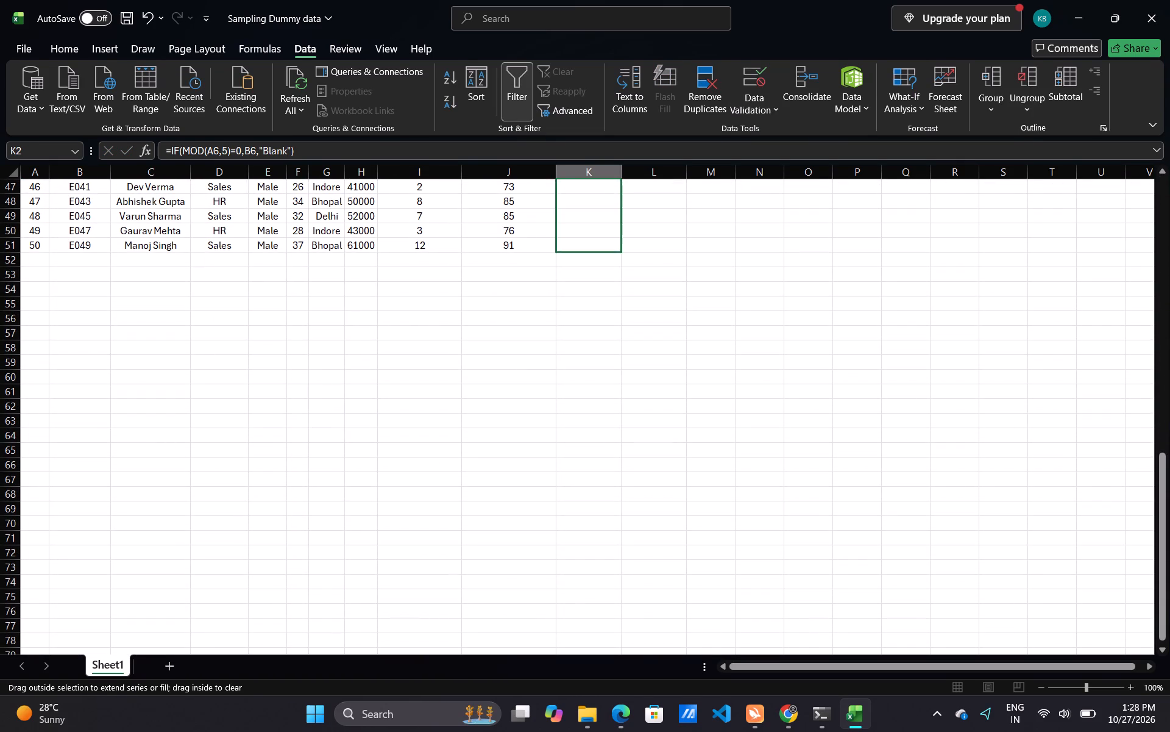
left_click_drag(614, 256, 615, 257)
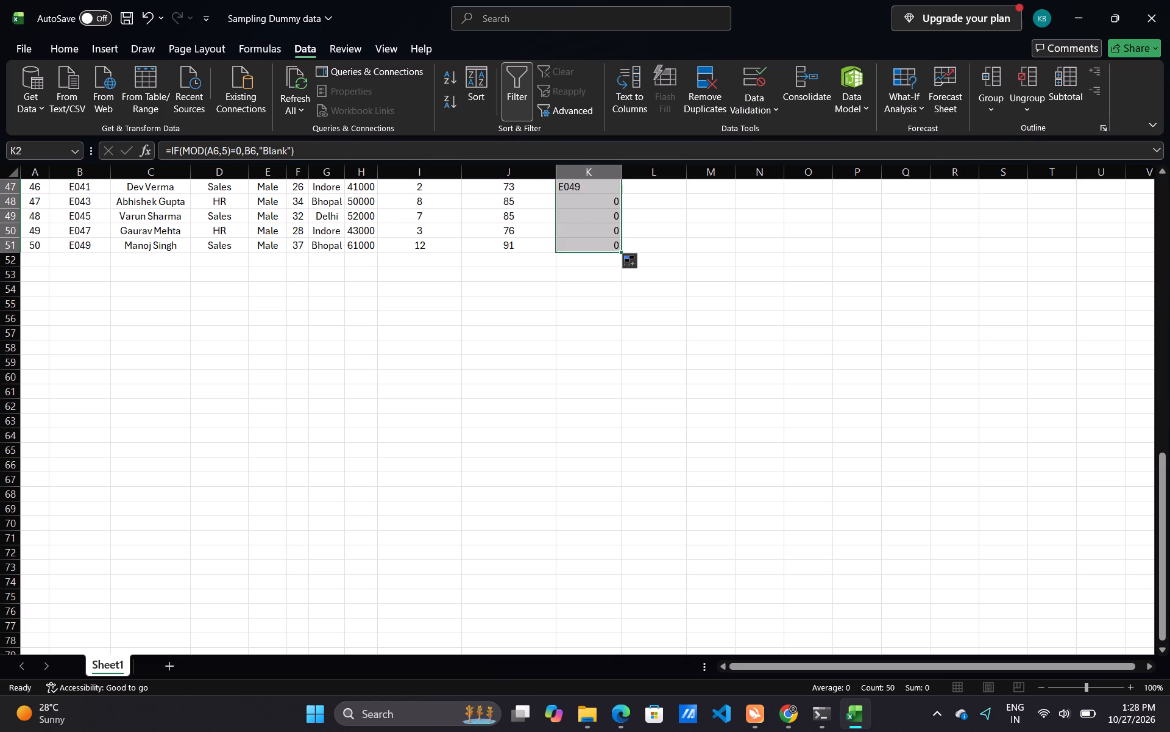
Review the filled Kth sampling column from the first employee row to the last.
scroll(646, 391, "up", 5)
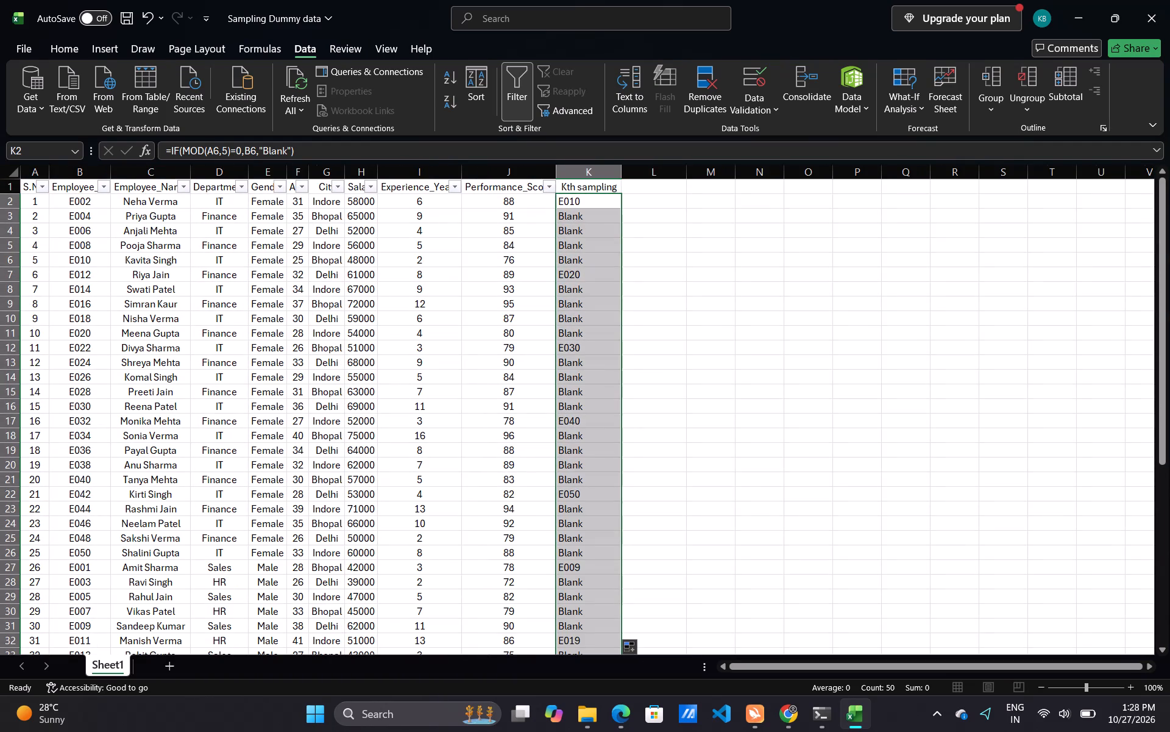
left_click(702, 354)
scroll(702, 354, "up", 1)
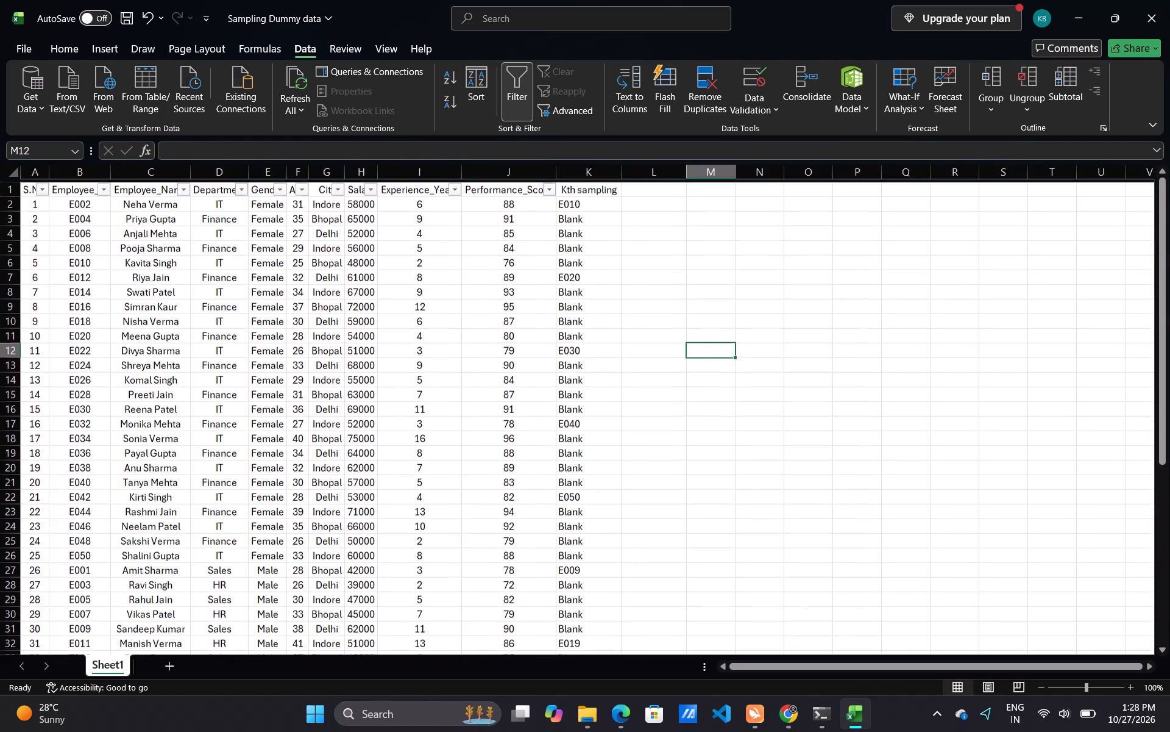
scroll(702, 354, "up", 1)
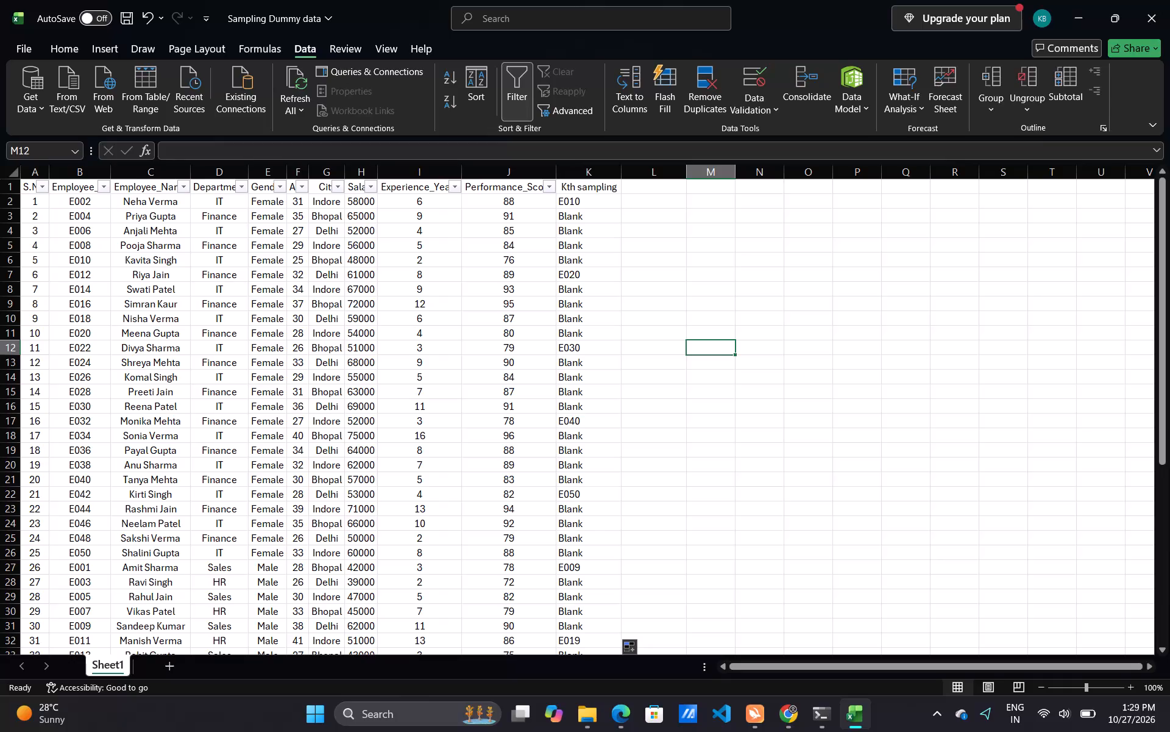
scroll(651, 185, "down", 5)
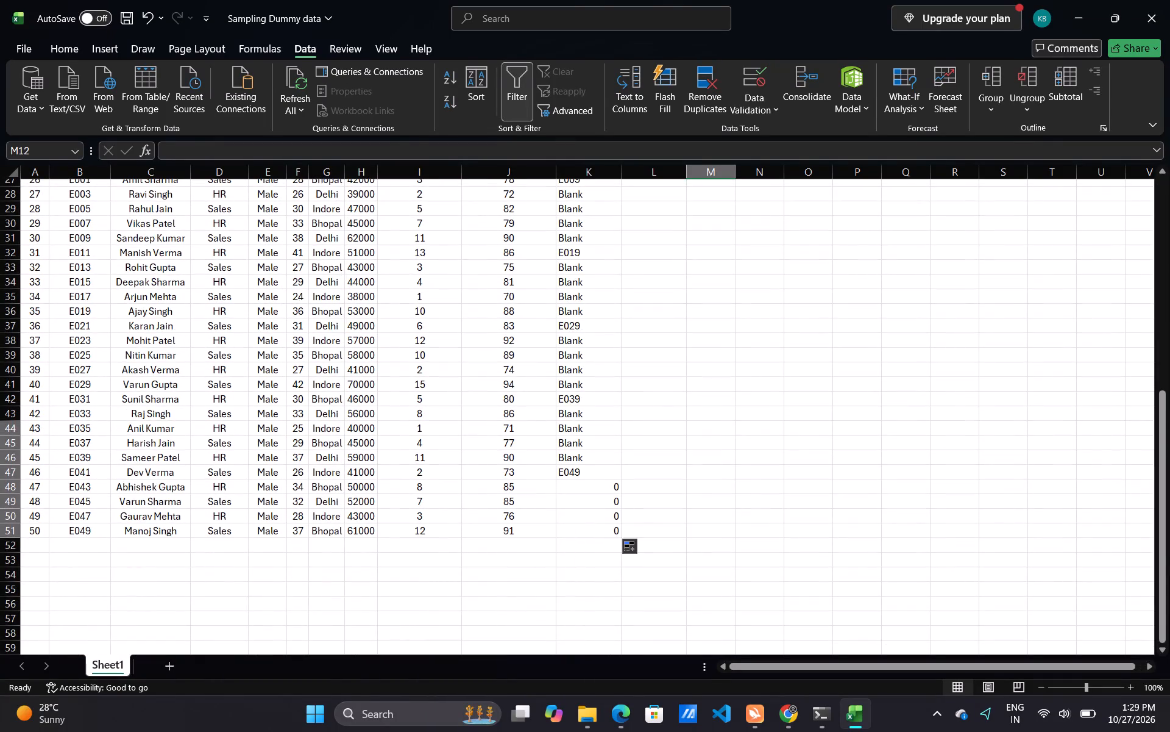
scroll(651, 185, "up", 5)
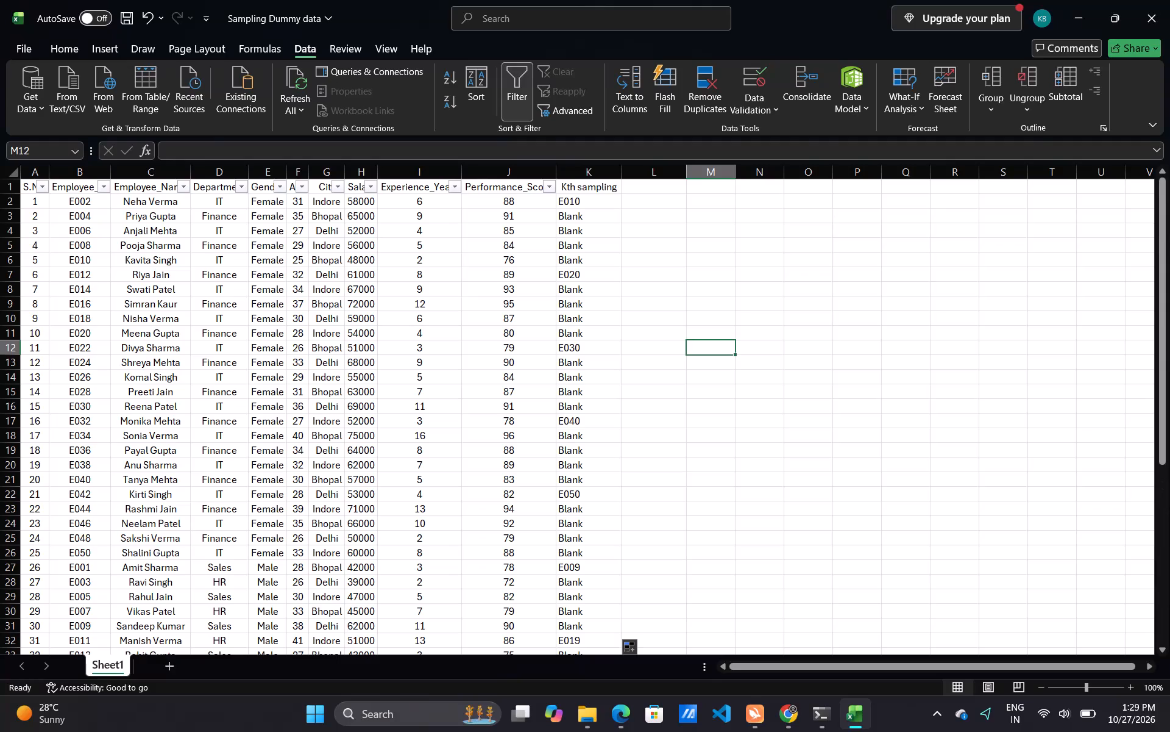
left_click(640, 195)
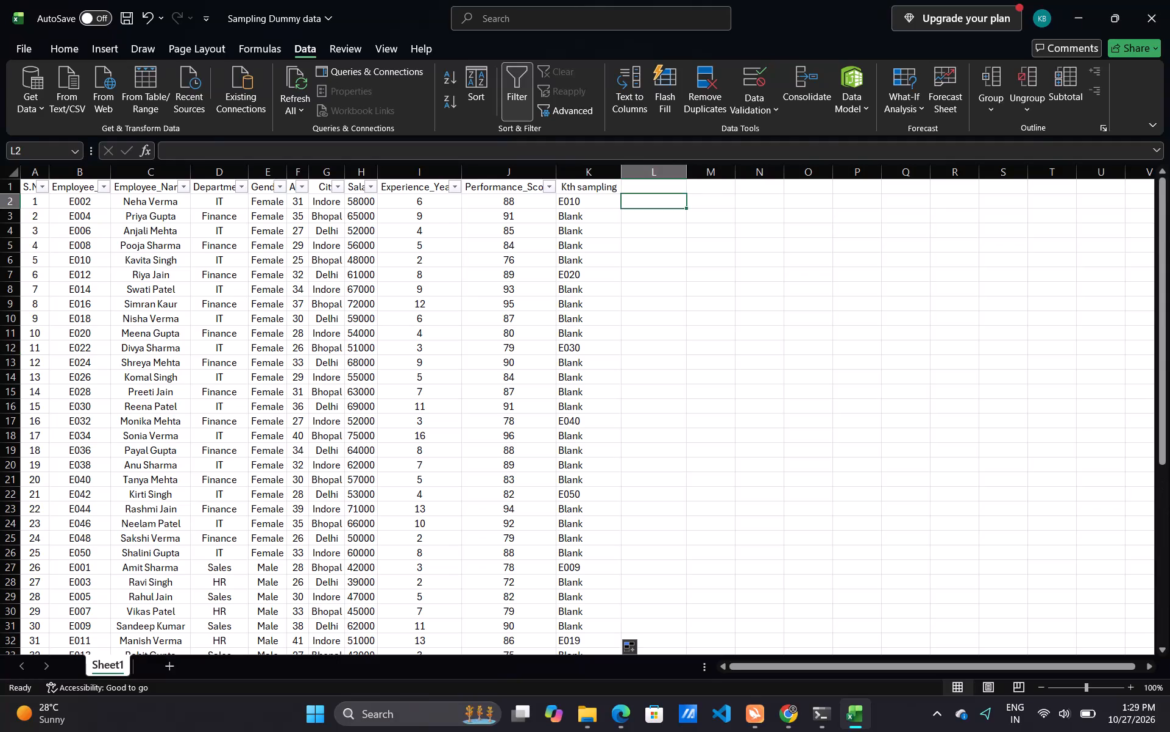
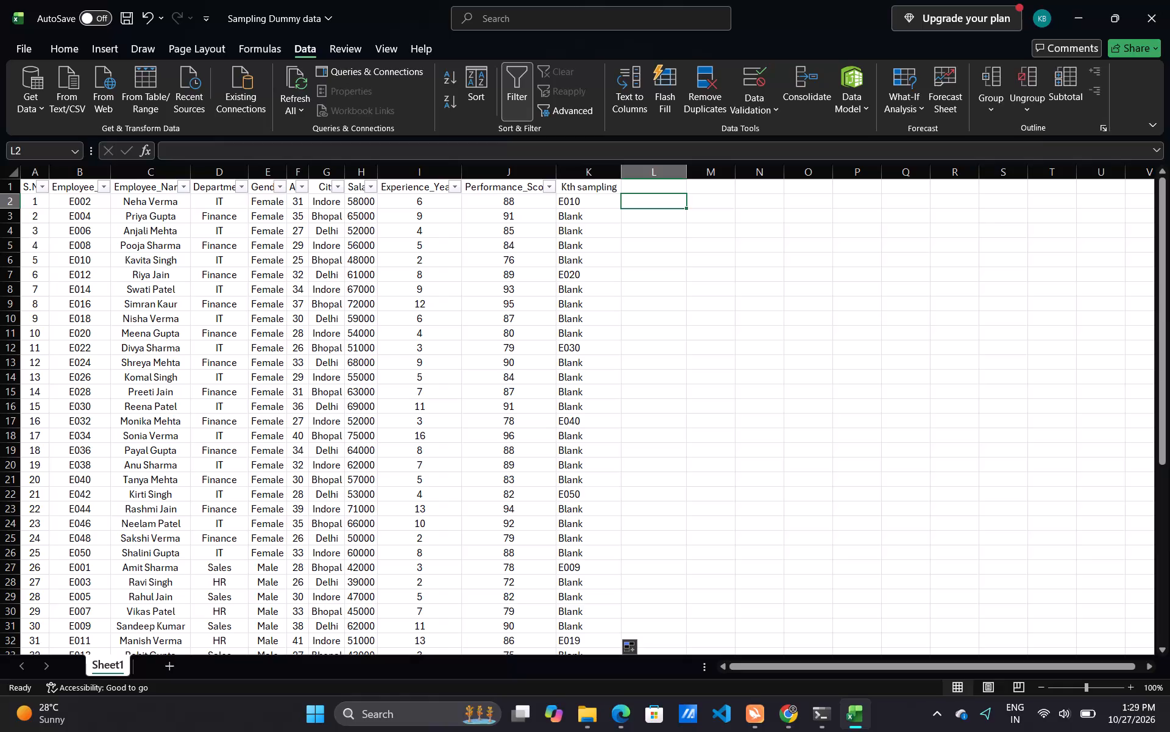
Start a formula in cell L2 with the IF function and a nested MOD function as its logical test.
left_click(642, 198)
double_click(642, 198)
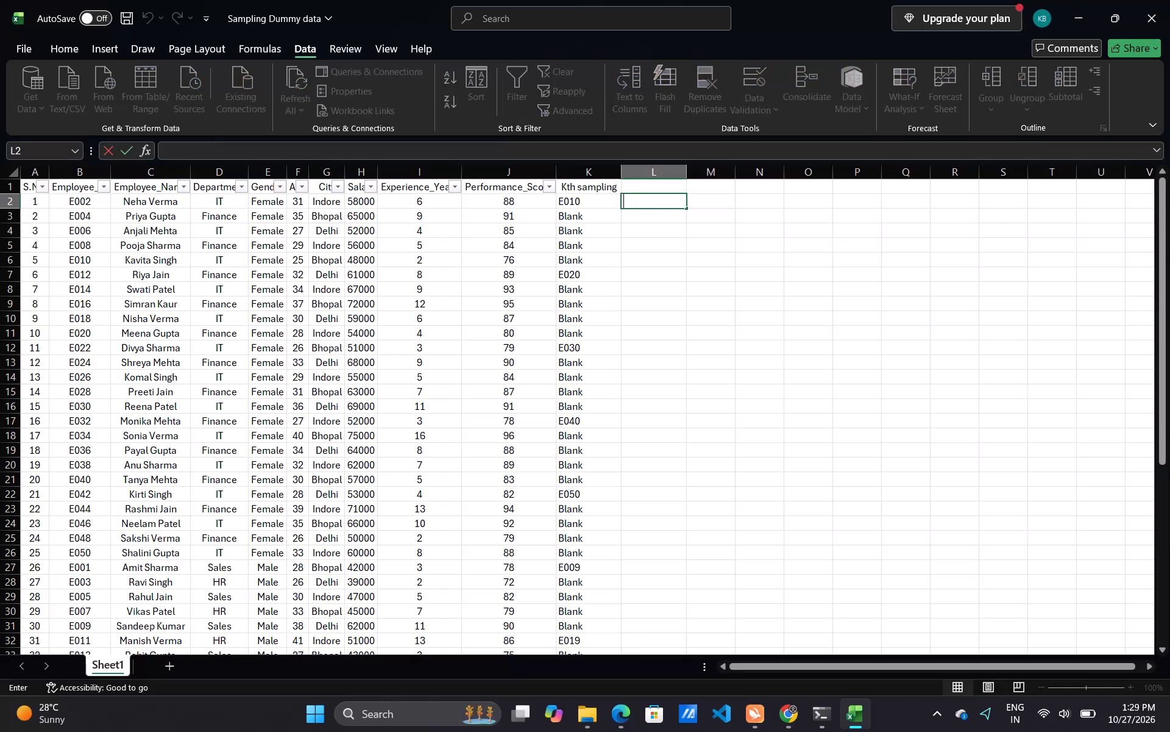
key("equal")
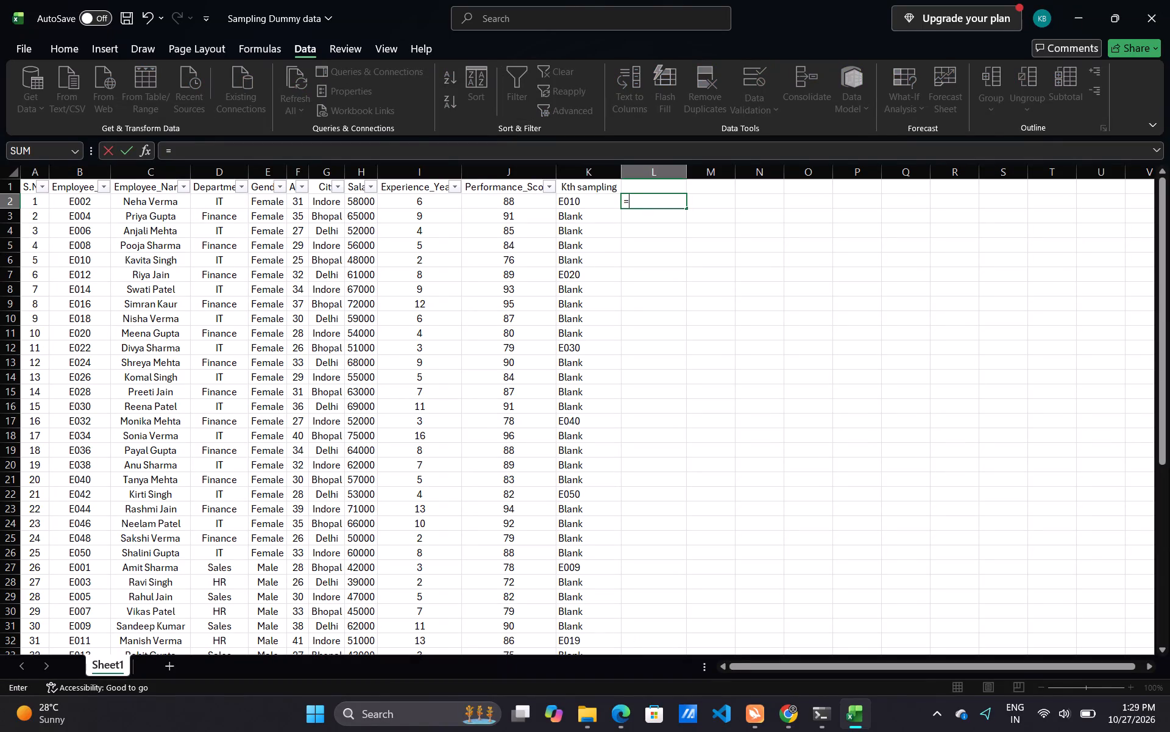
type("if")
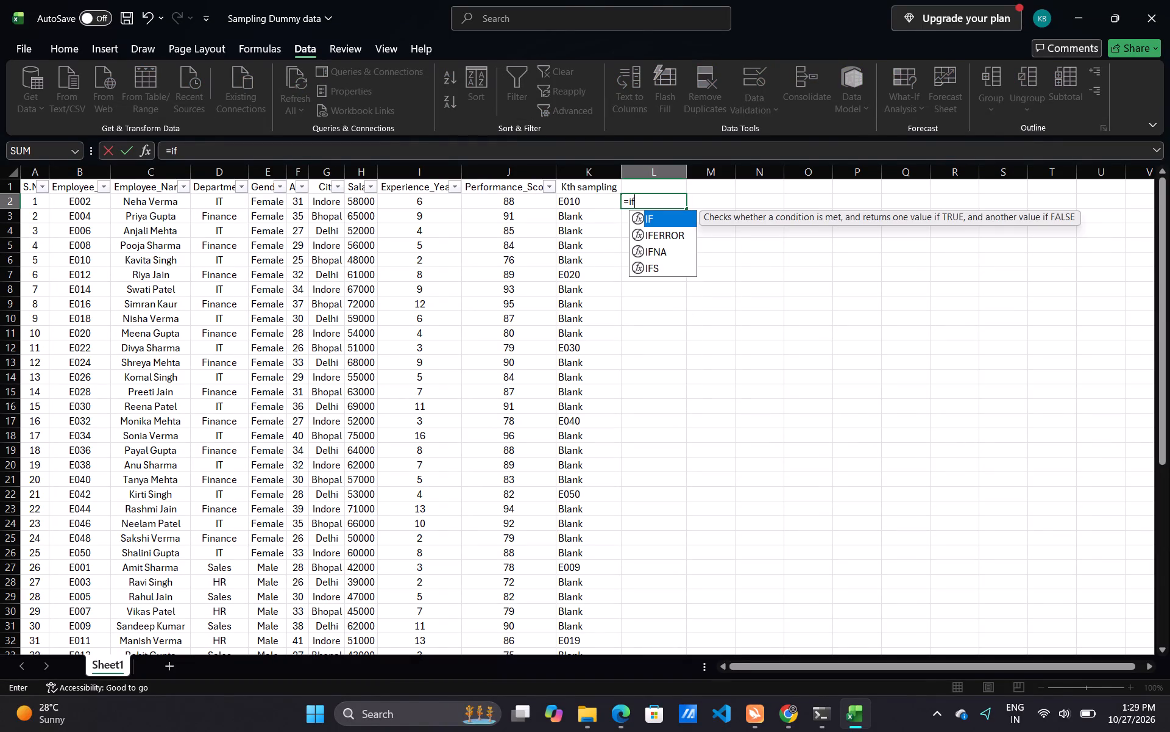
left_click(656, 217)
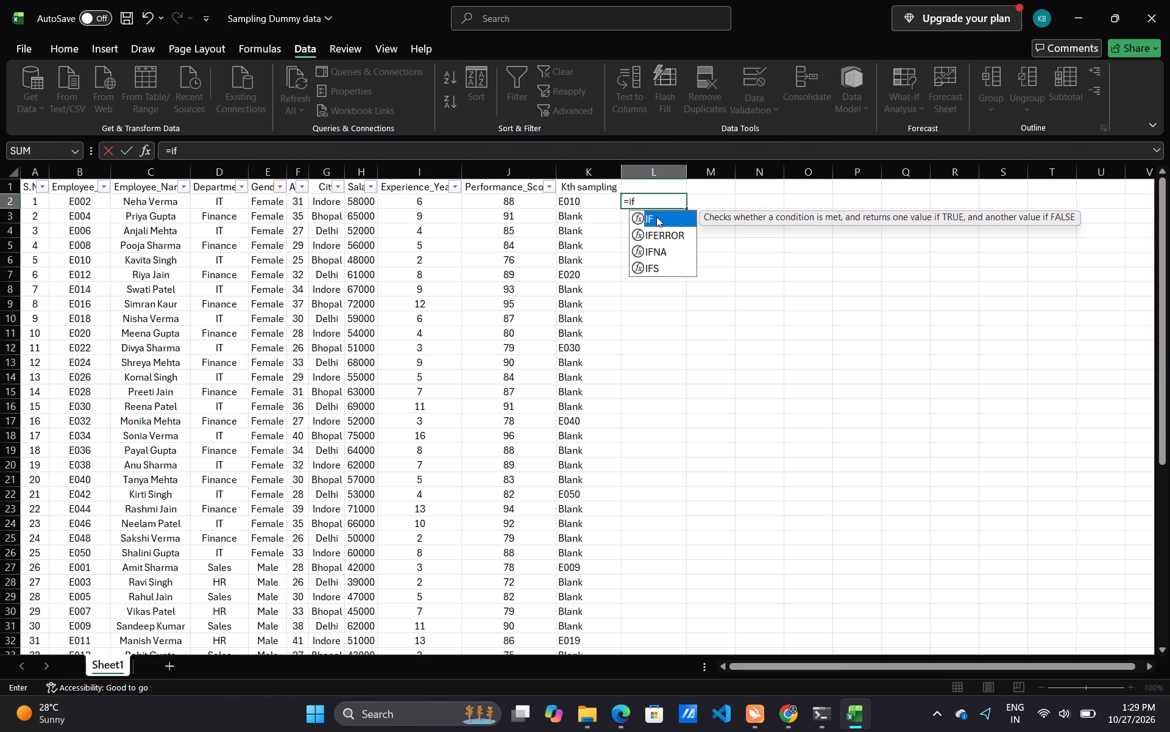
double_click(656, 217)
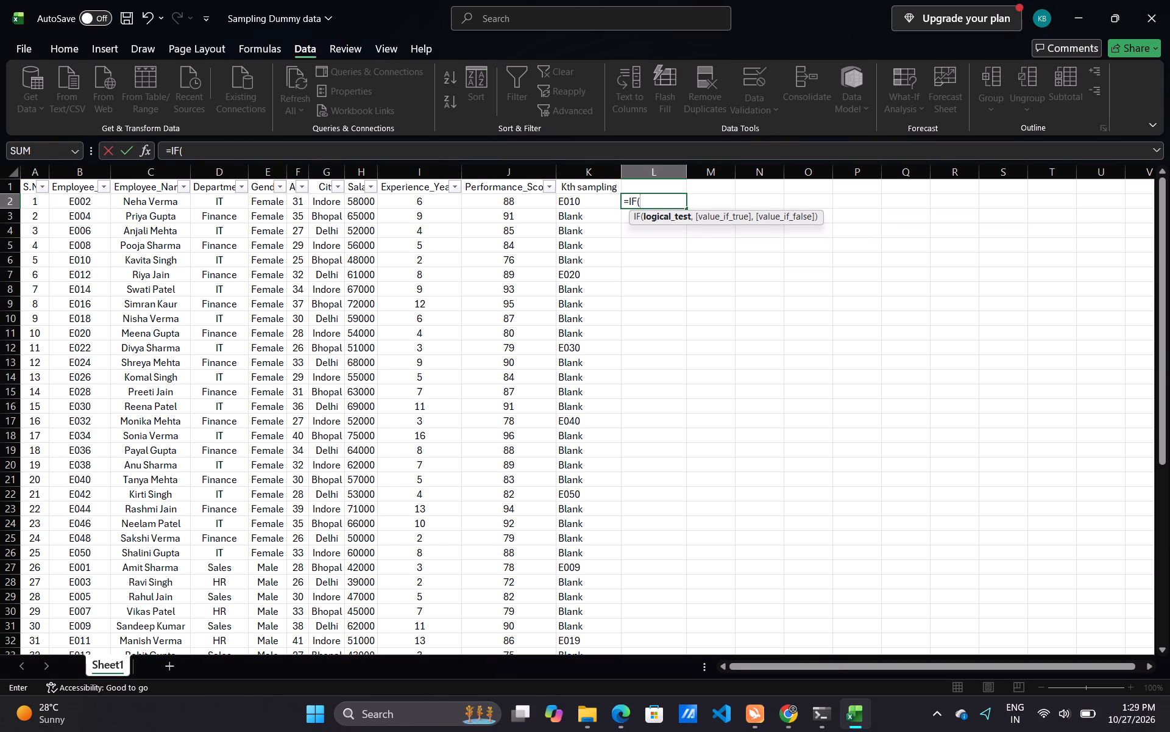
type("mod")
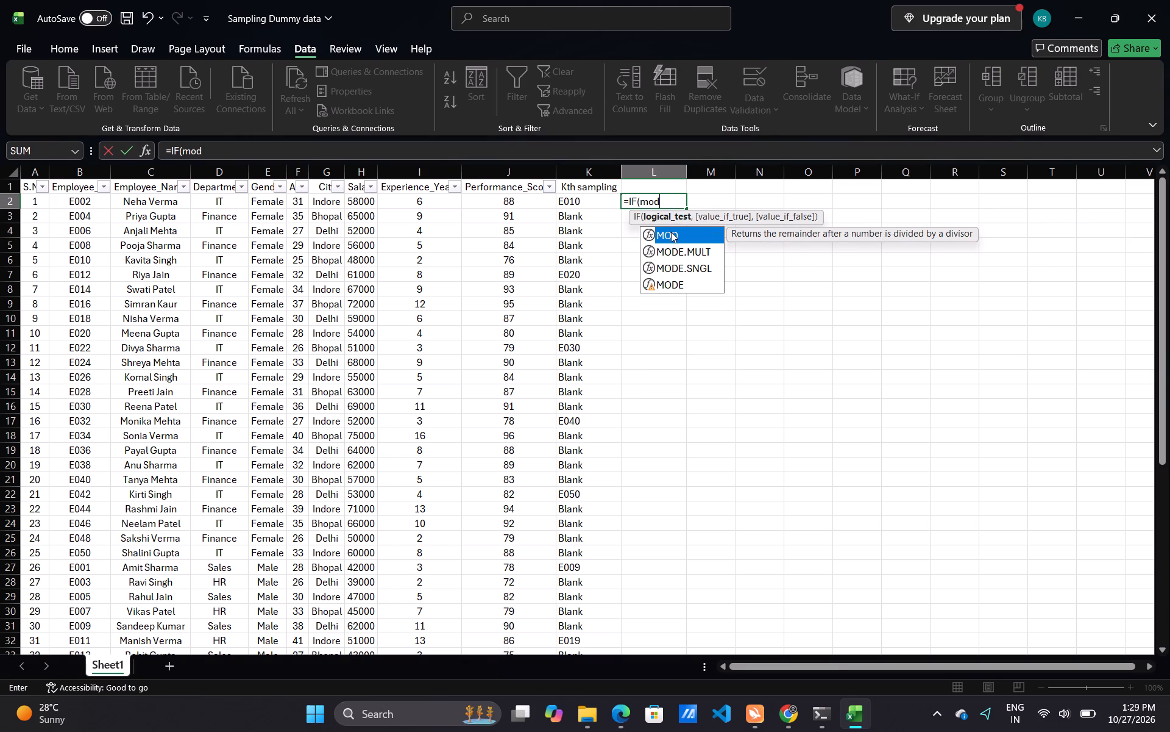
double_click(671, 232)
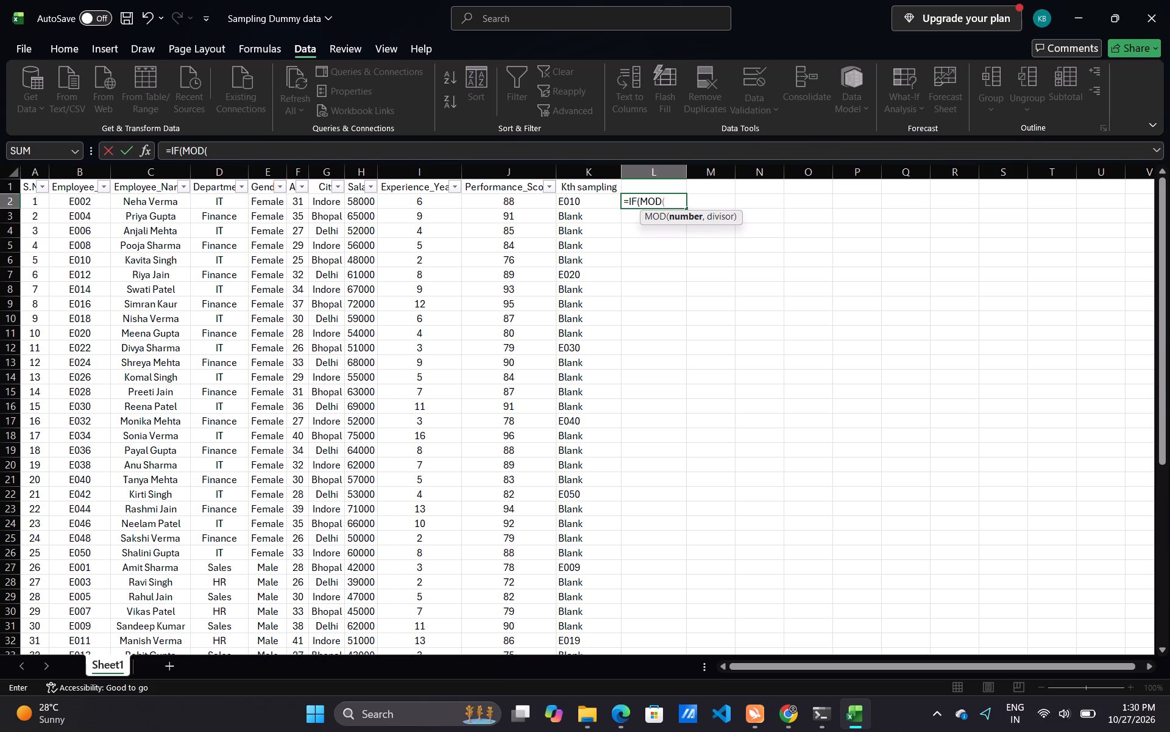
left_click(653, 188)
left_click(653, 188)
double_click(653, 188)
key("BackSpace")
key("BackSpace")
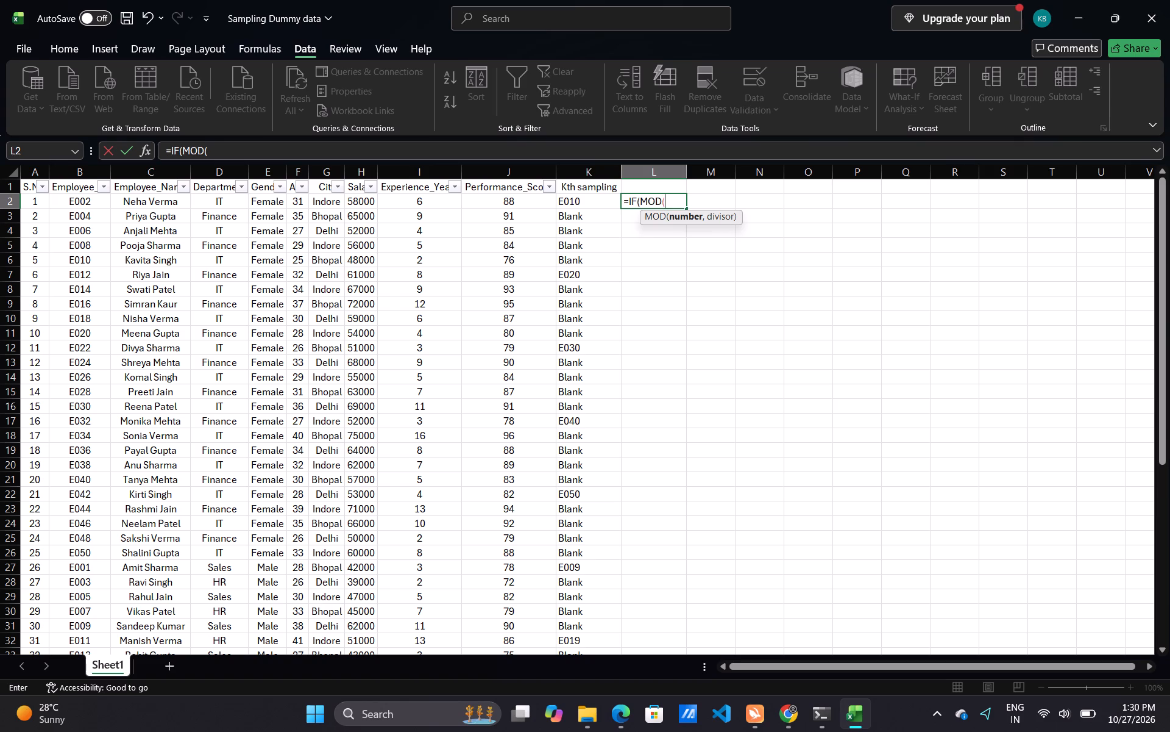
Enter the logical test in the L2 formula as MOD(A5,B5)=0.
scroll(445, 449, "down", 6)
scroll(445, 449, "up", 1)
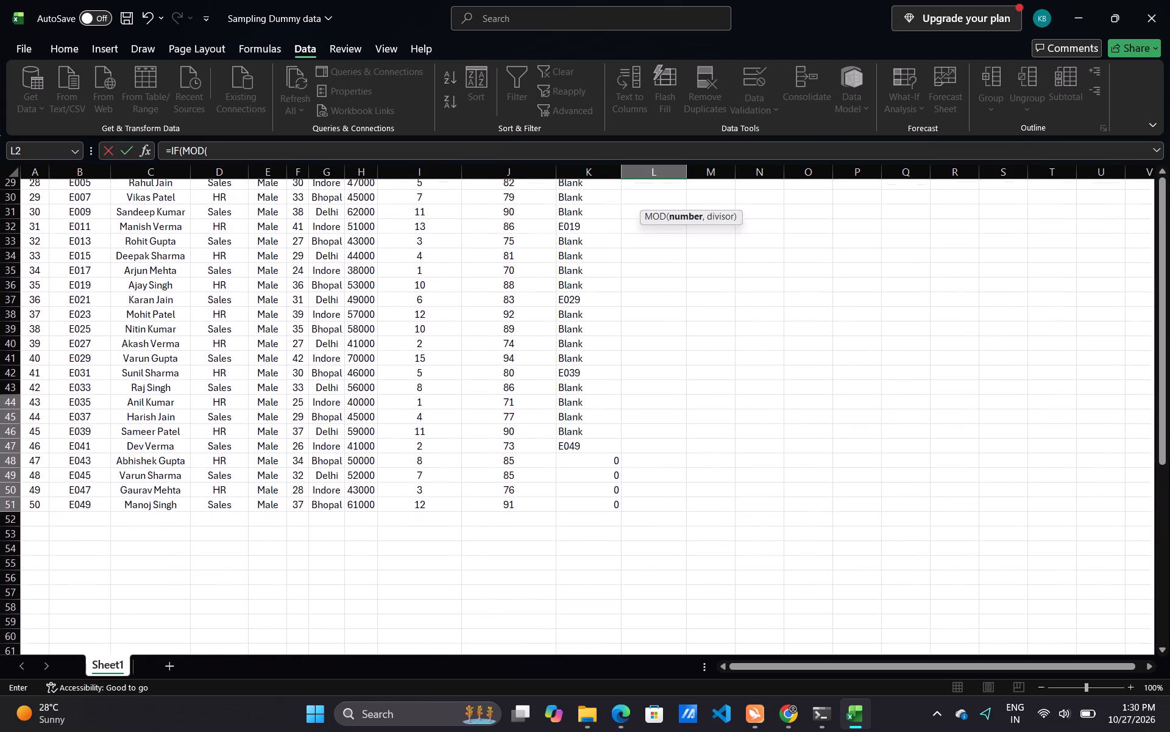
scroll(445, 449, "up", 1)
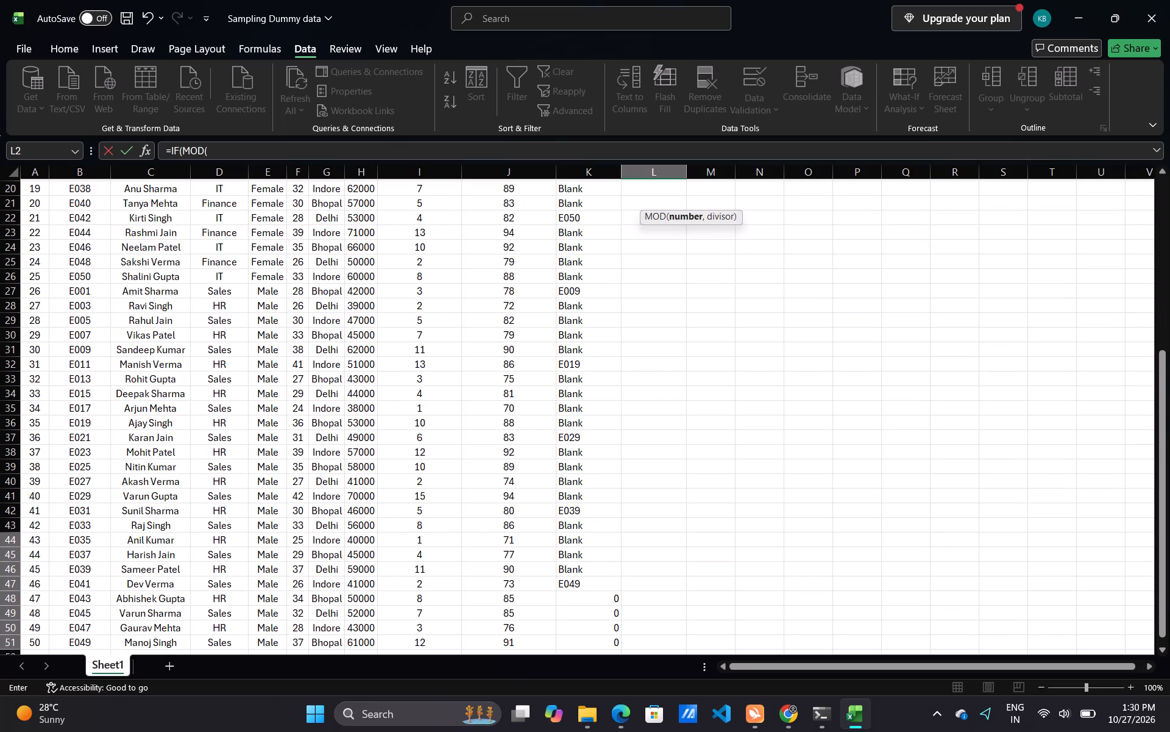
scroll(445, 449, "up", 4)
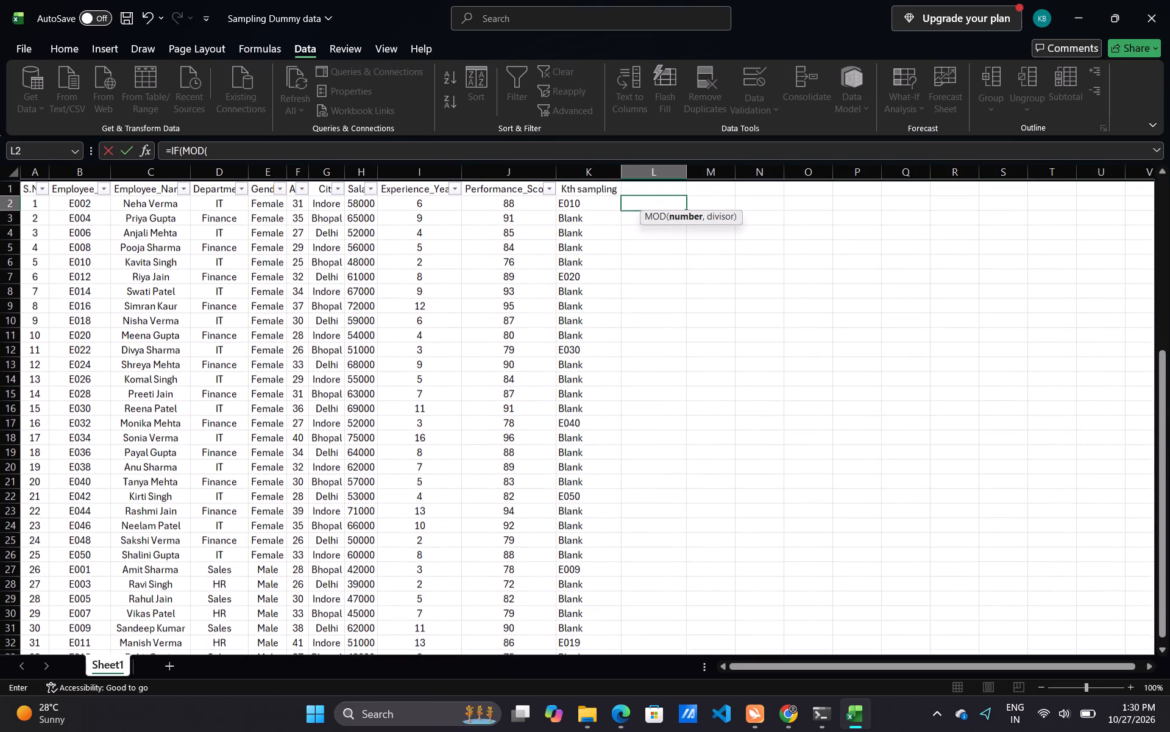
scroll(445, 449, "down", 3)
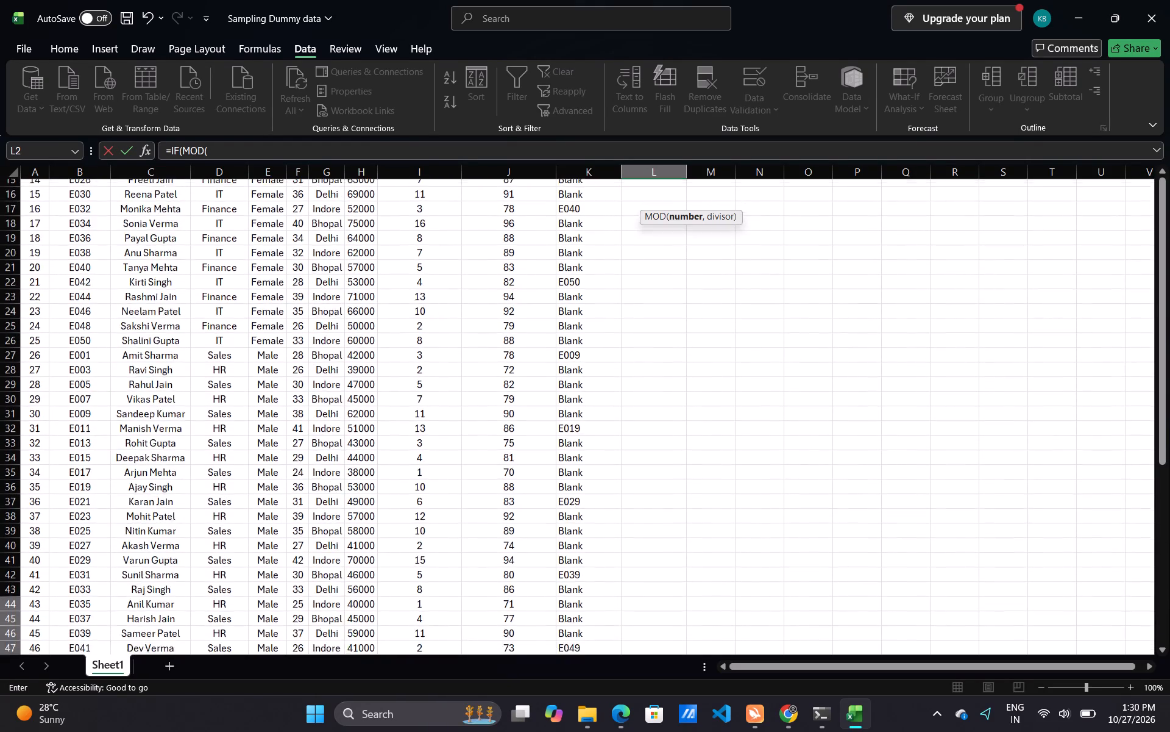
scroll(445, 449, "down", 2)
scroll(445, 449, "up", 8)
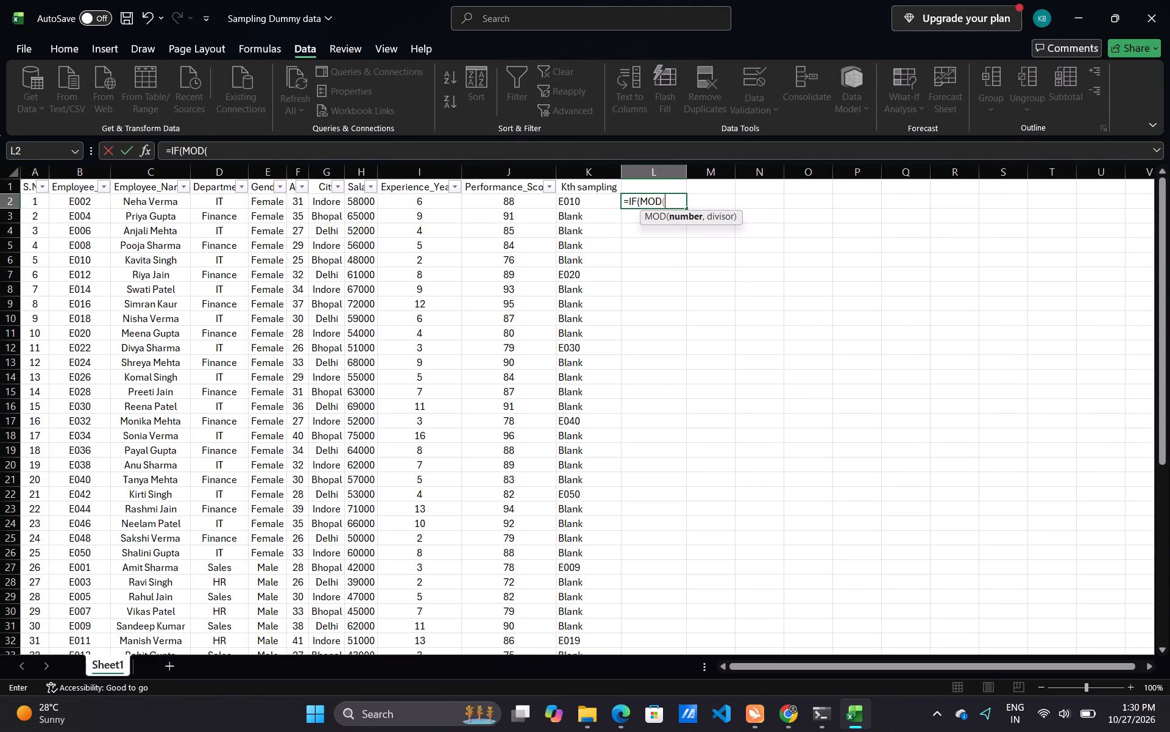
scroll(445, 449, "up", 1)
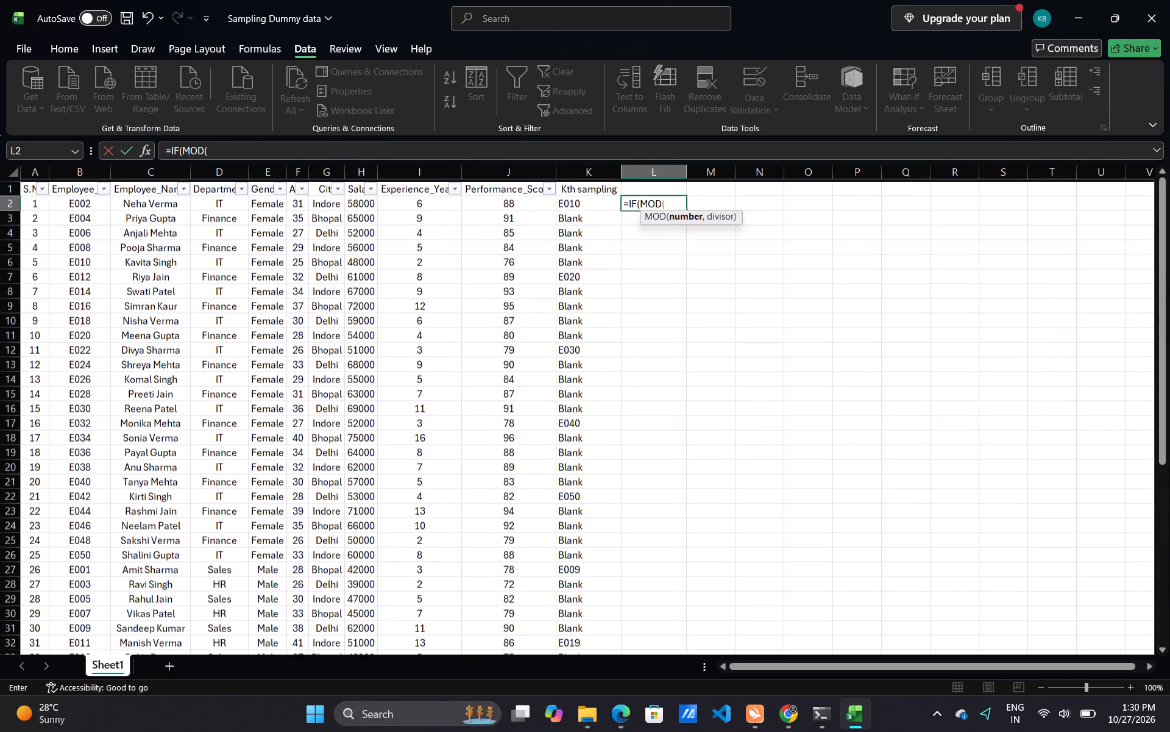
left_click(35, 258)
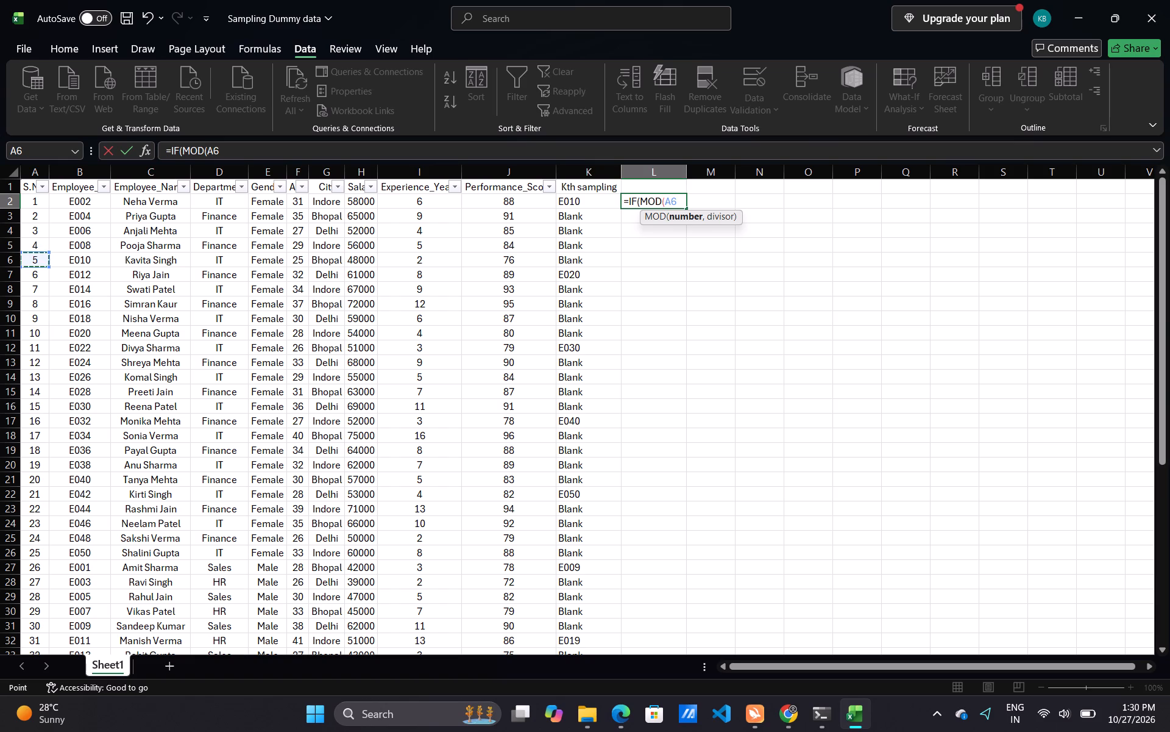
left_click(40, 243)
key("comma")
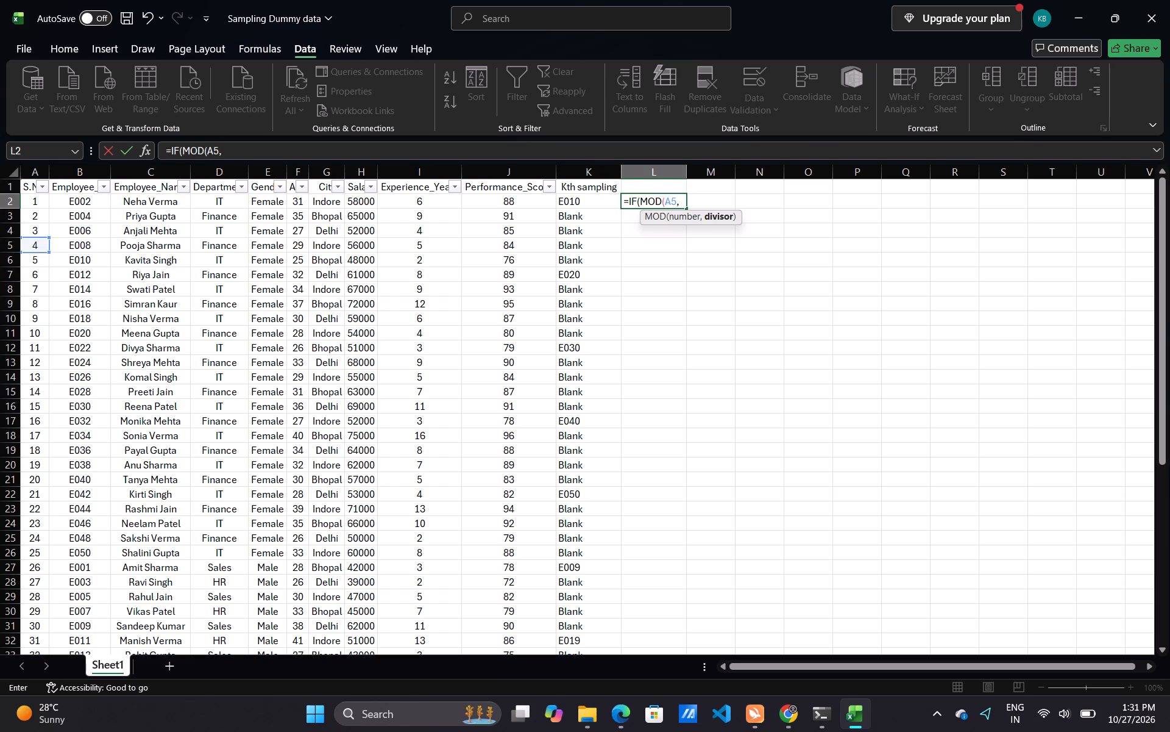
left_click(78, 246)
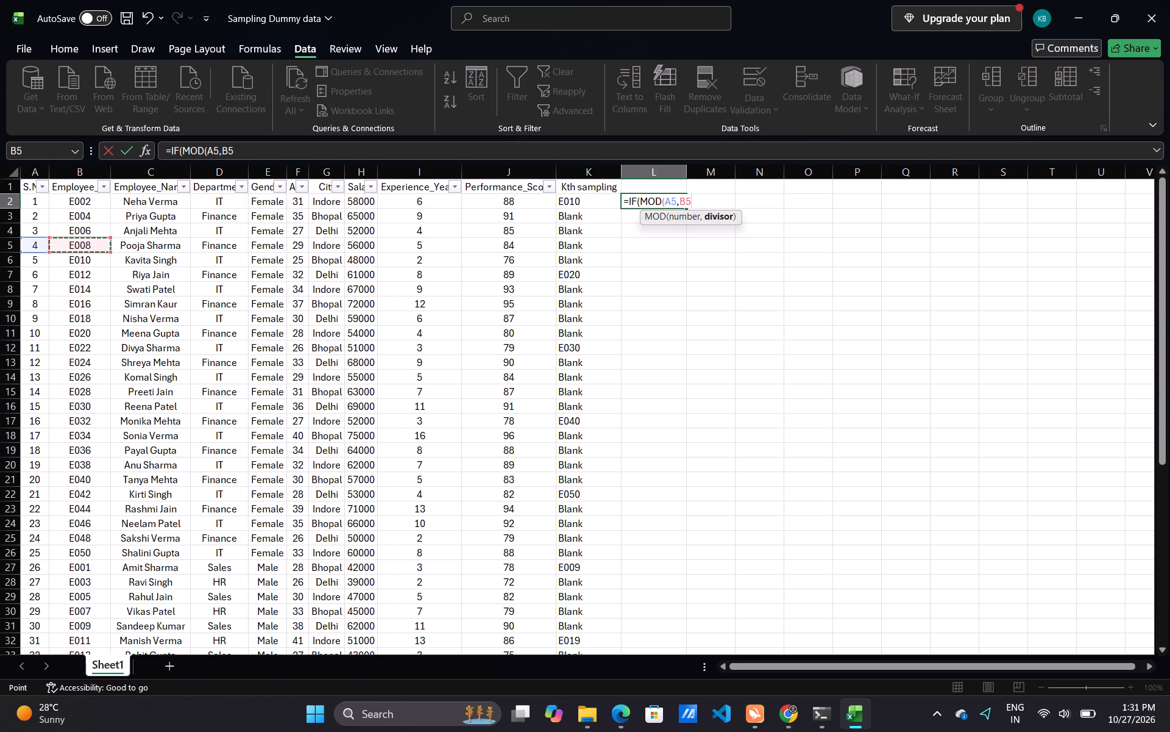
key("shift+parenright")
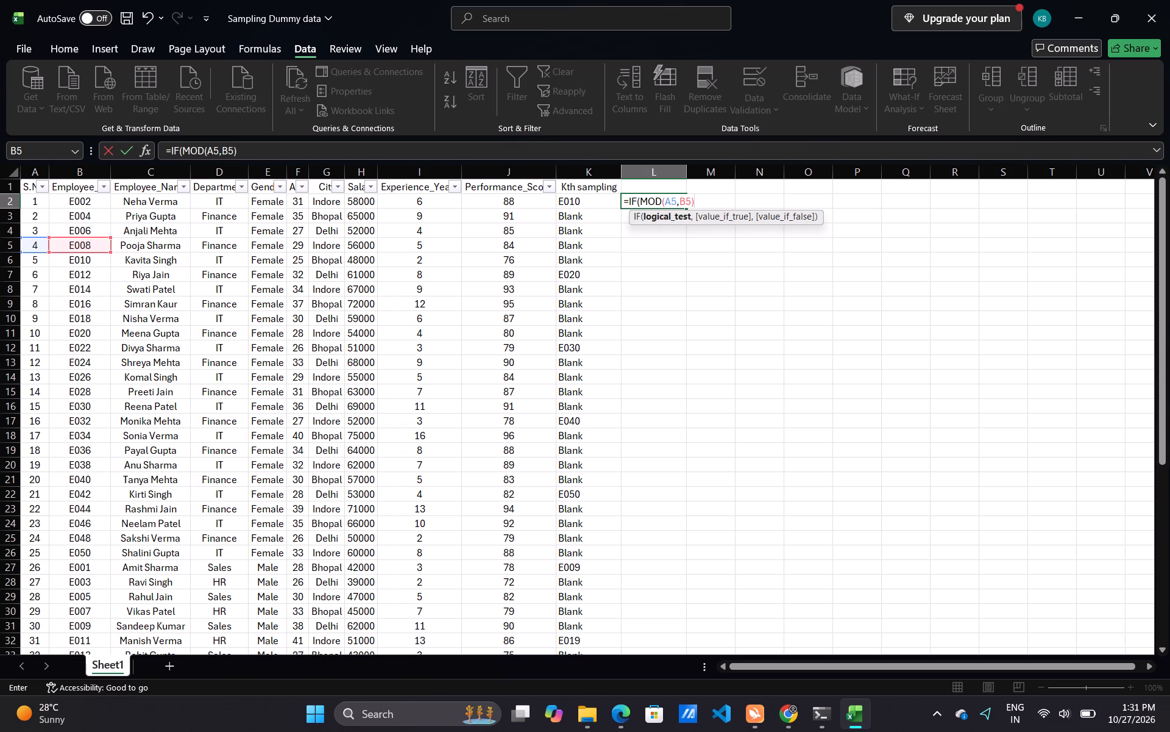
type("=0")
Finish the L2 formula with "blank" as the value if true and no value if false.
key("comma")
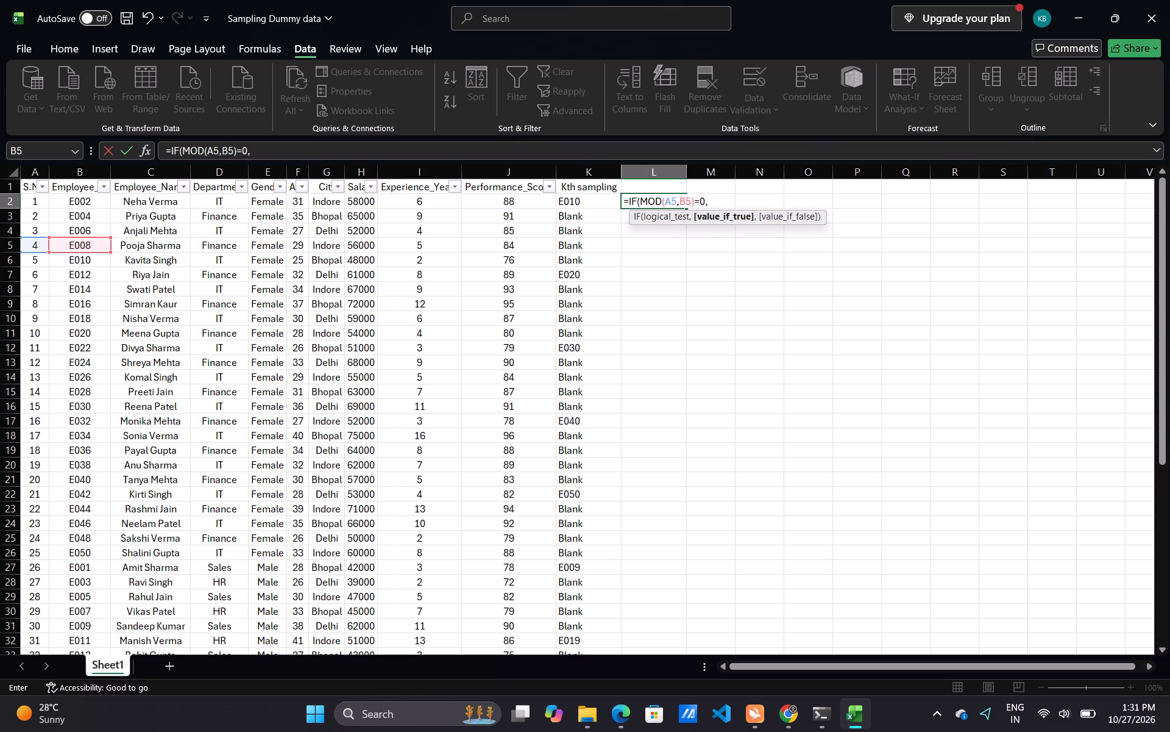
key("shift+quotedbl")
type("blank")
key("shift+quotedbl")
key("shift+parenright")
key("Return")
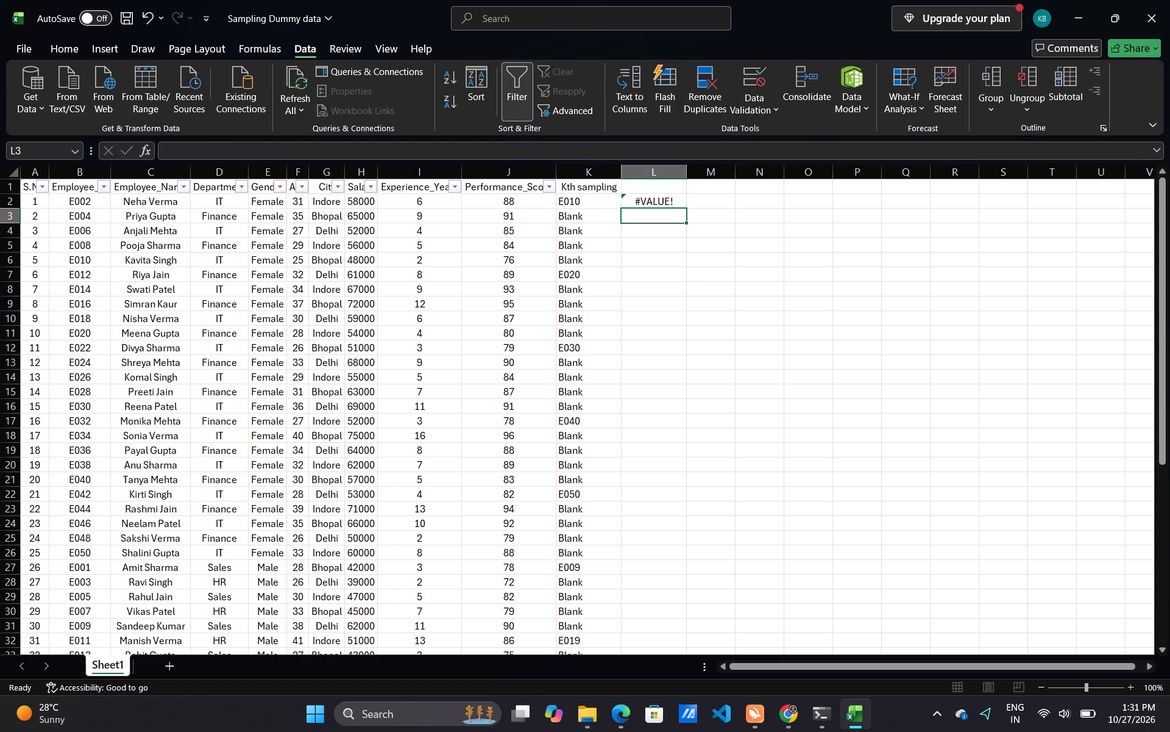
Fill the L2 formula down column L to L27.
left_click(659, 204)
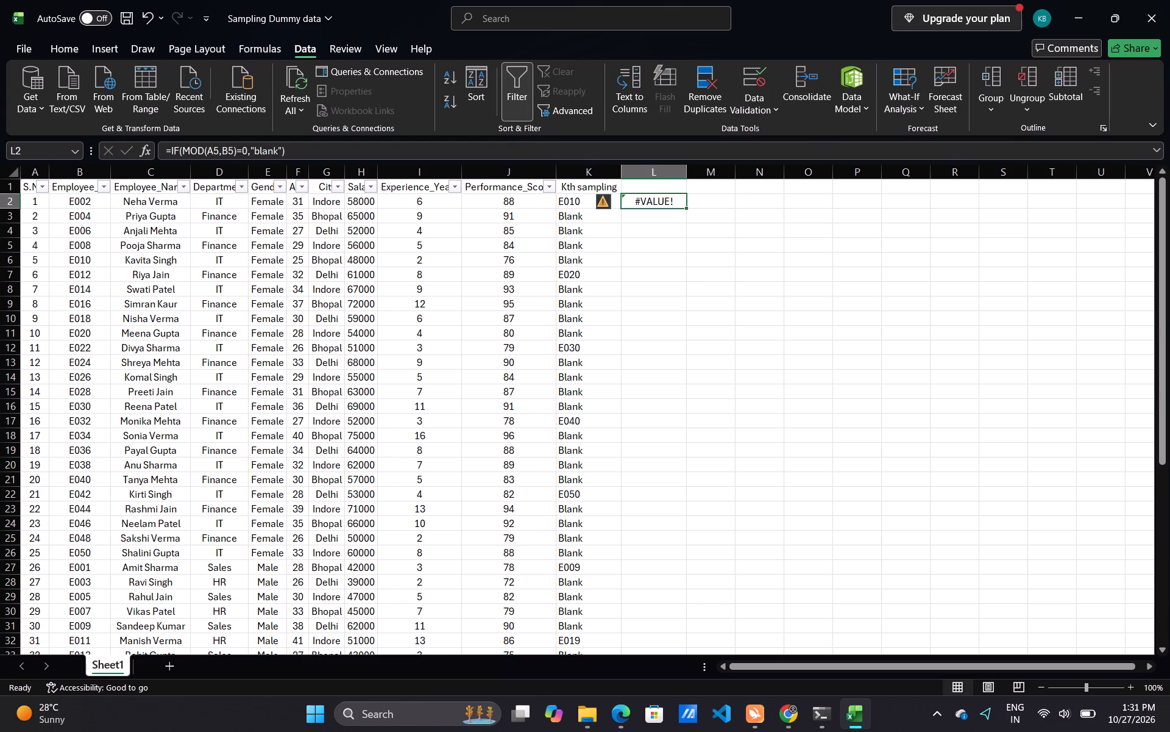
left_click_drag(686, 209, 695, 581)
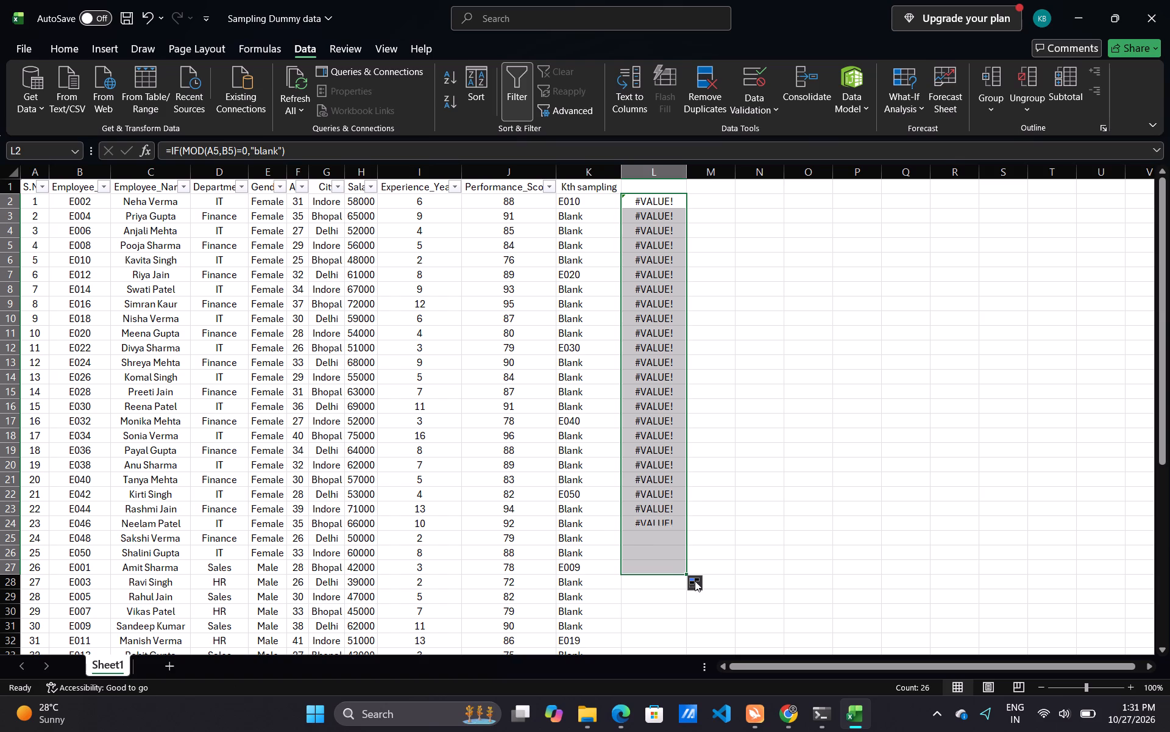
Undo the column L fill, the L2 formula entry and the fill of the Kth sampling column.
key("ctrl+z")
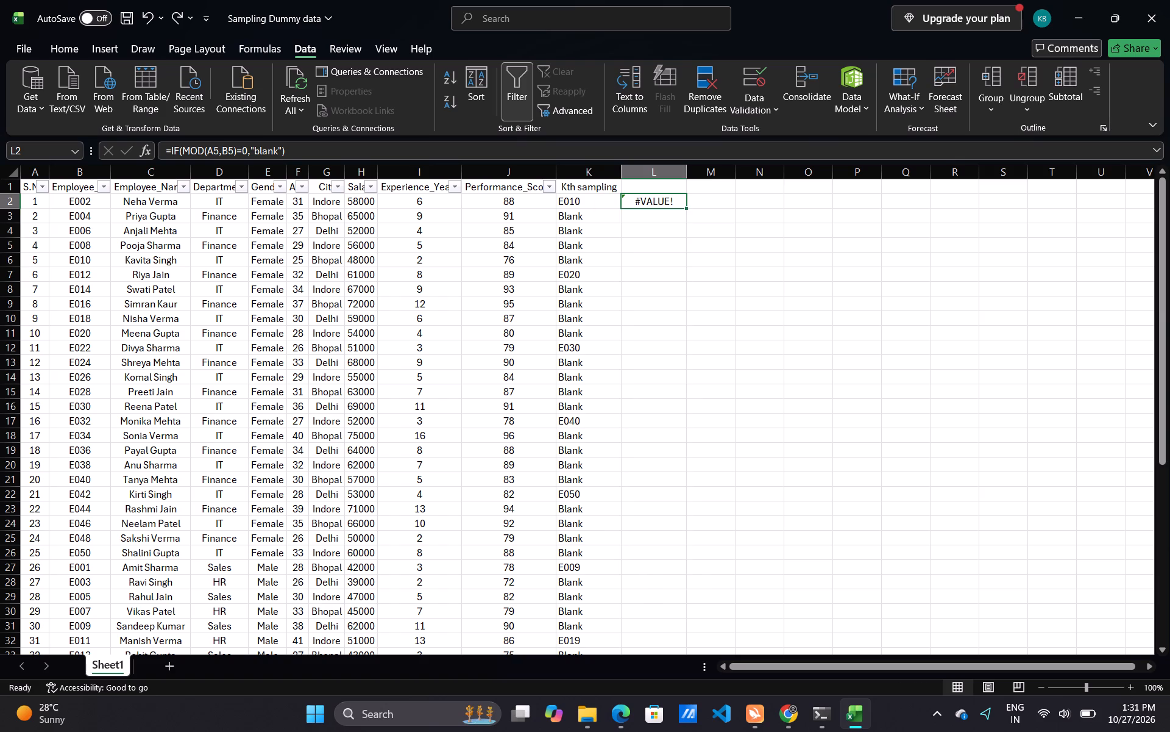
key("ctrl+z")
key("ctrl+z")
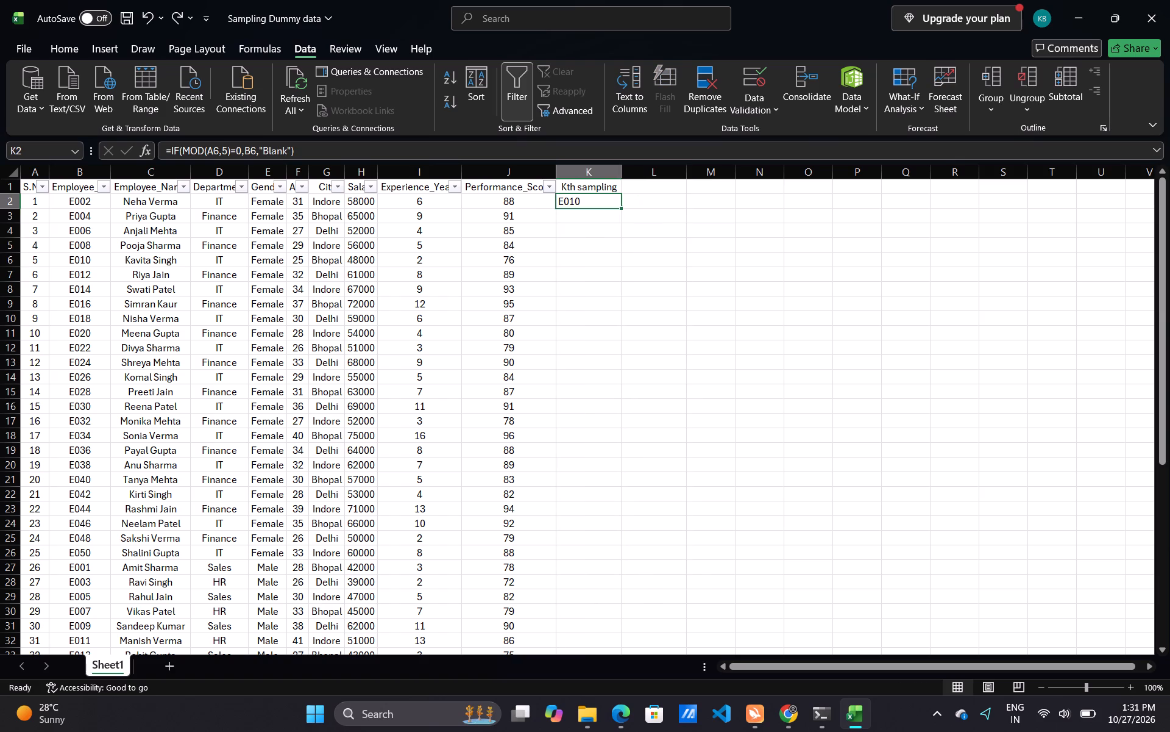
Fill the Kth sampling formula in K2 down the column again to K51, the last employee row.
left_click_drag(620, 207, 622, 289)
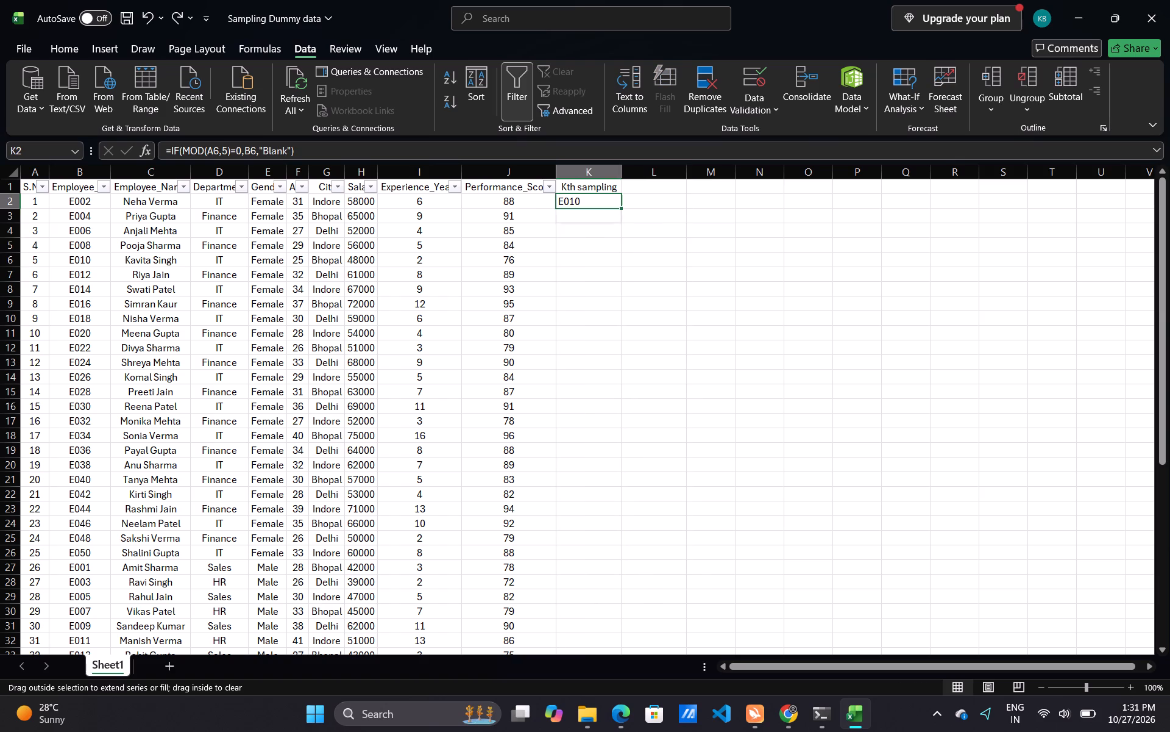
left_click_drag(622, 289, 641, 731)
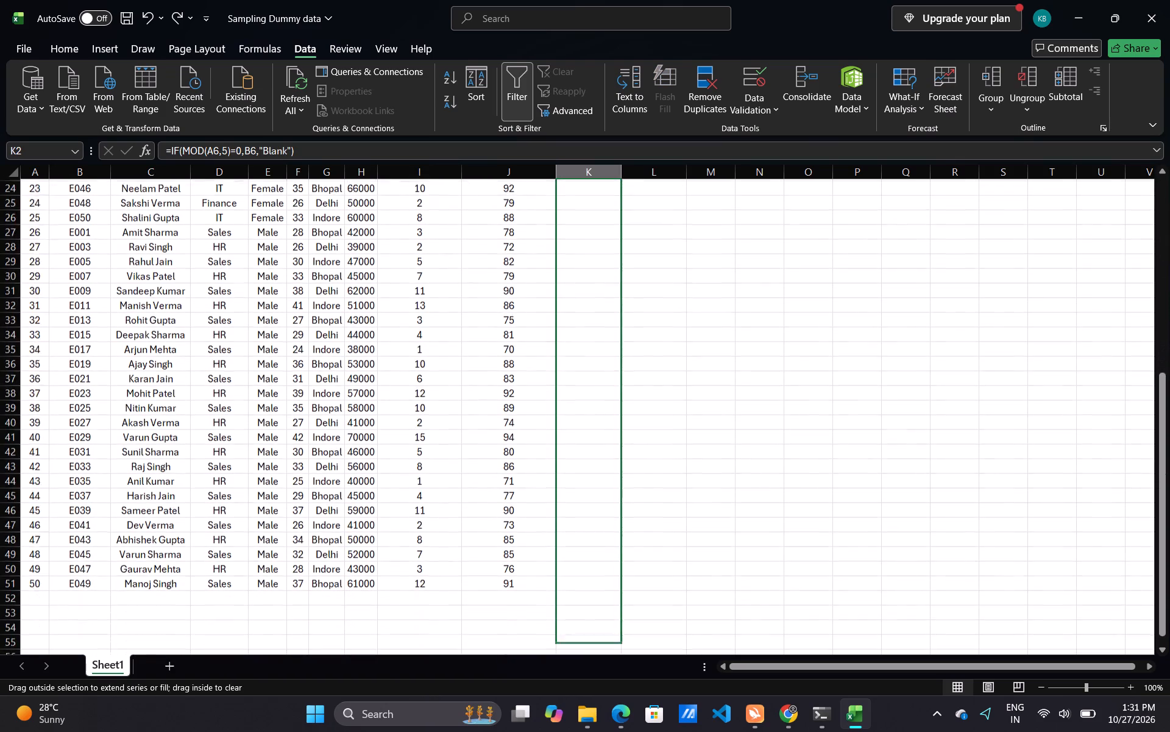
left_click_drag(641, 731, 575, 218)
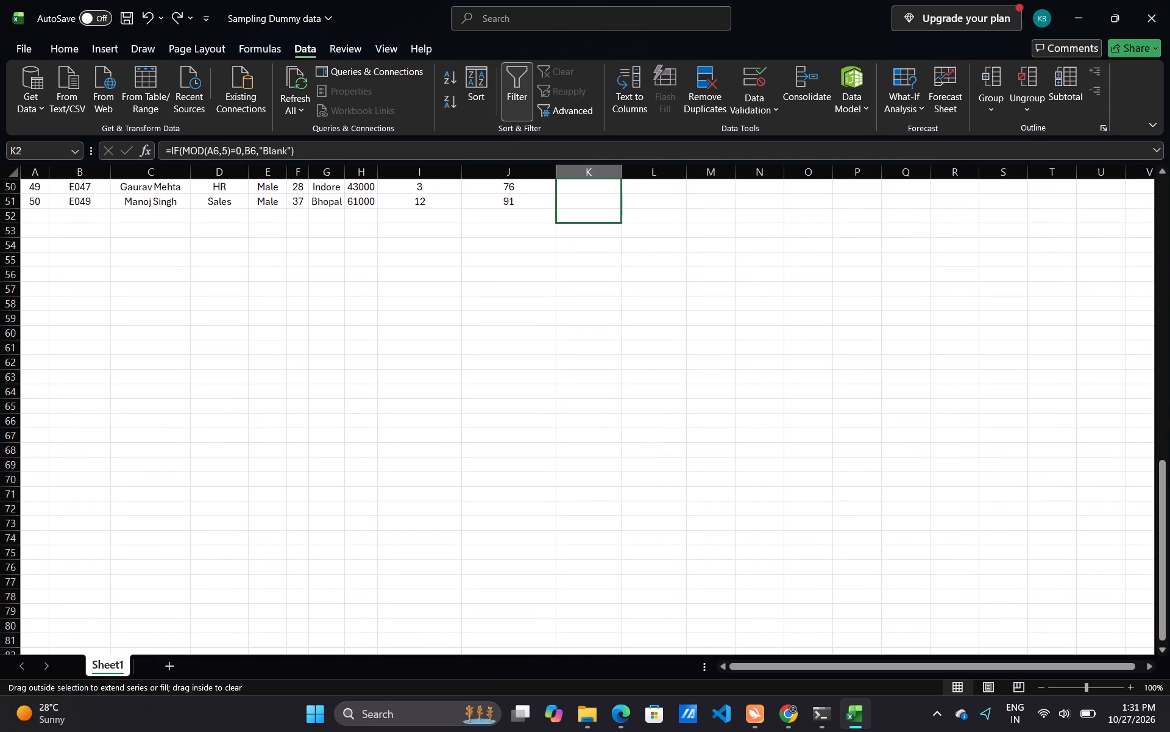
left_click_drag(575, 218, 574, 207)
scroll(678, 353, "up", 7)
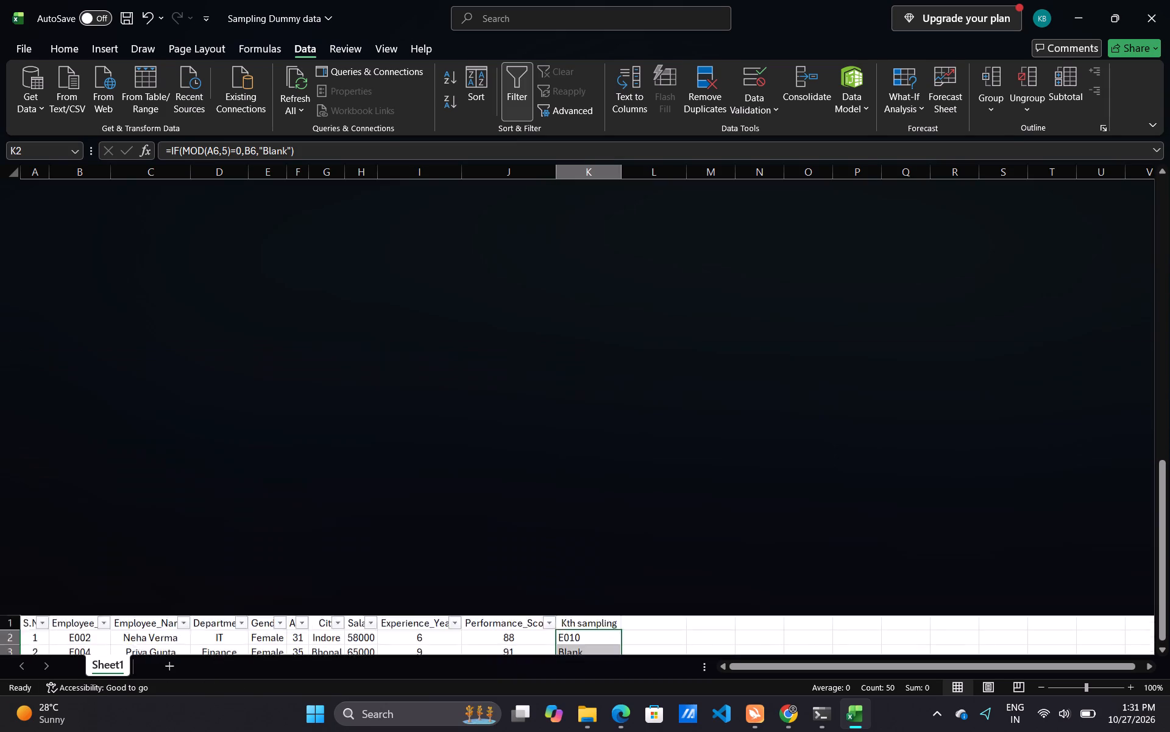
scroll(678, 353, "down", 6)
scroll(678, 353, "up", 1)
Enter the header "Kth by name" in cell L1, beside the Kth sampling column.
left_click(663, 184)
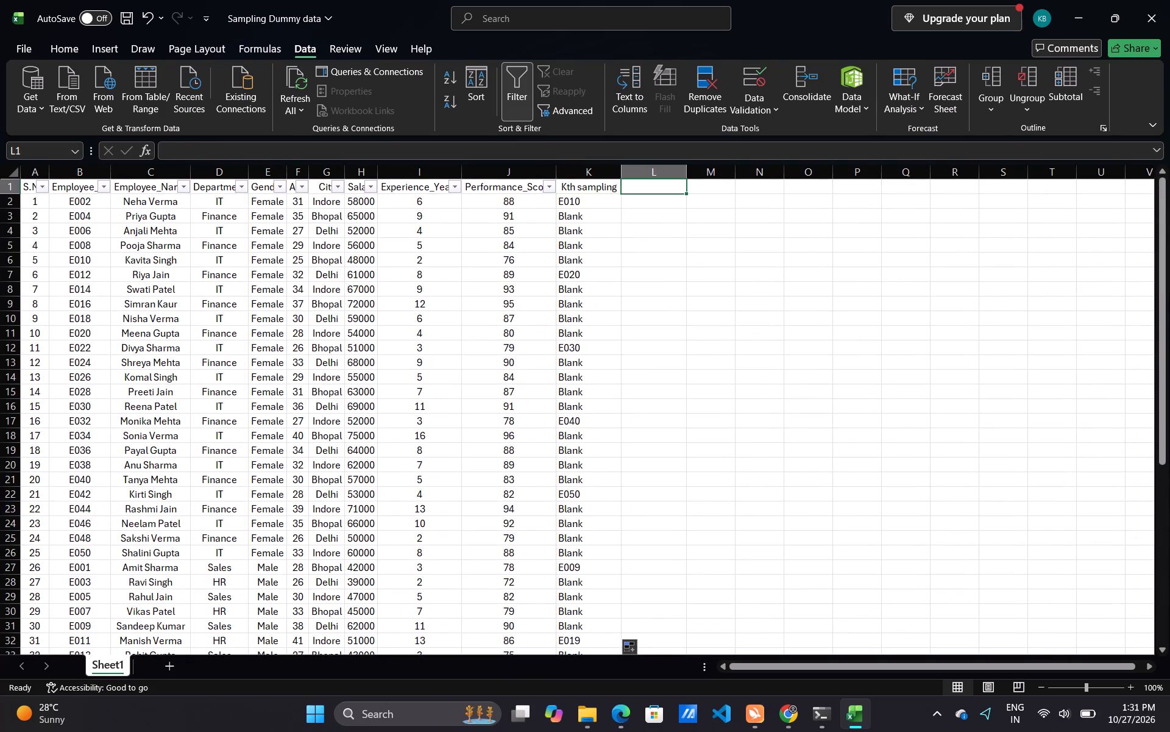
double_click(663, 187)
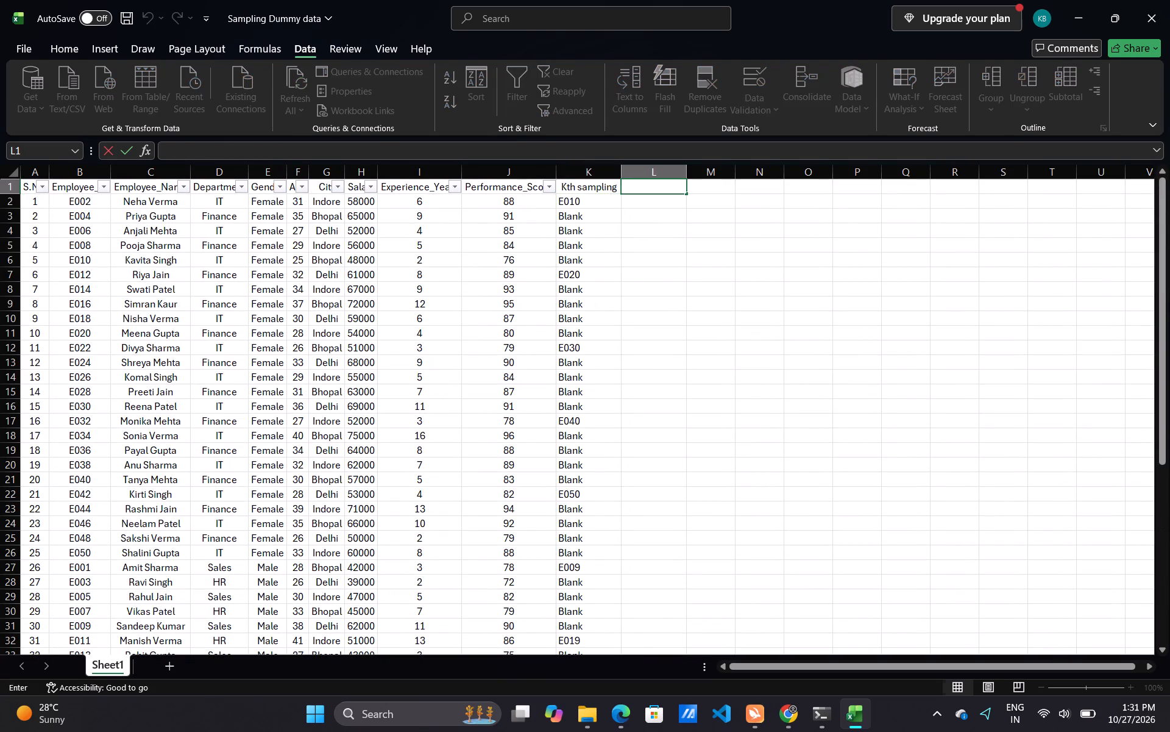
type("Kth")
key("space")
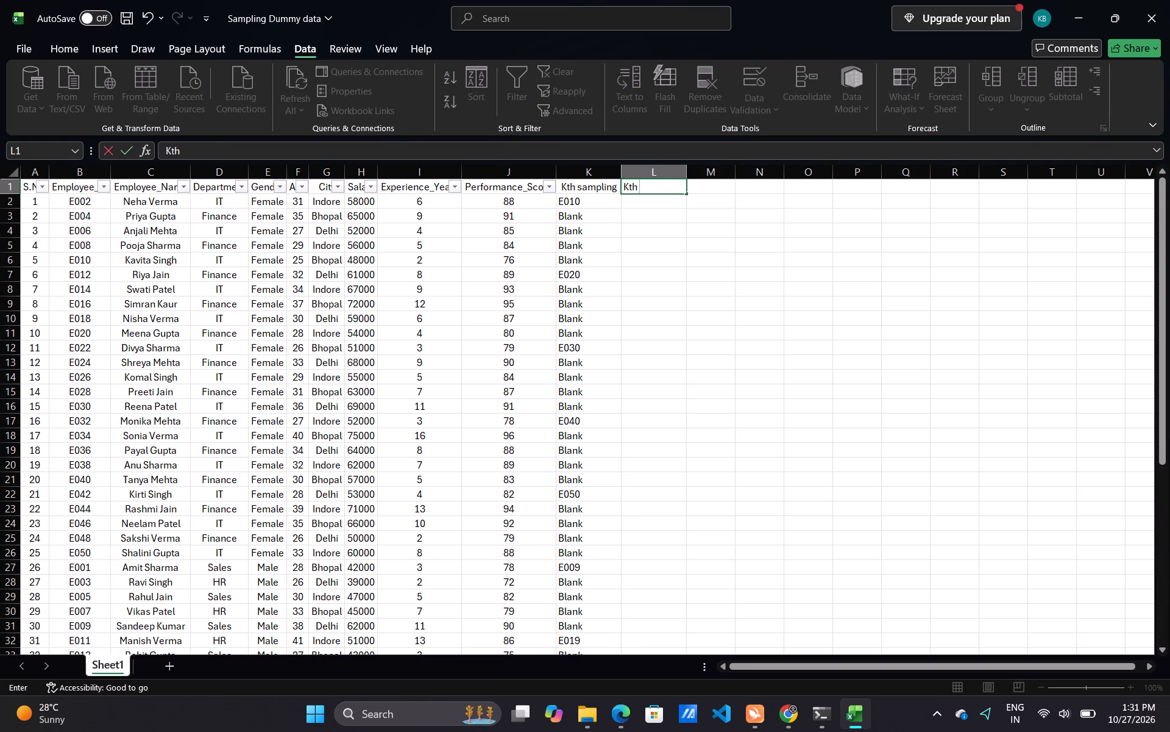
type("by name")
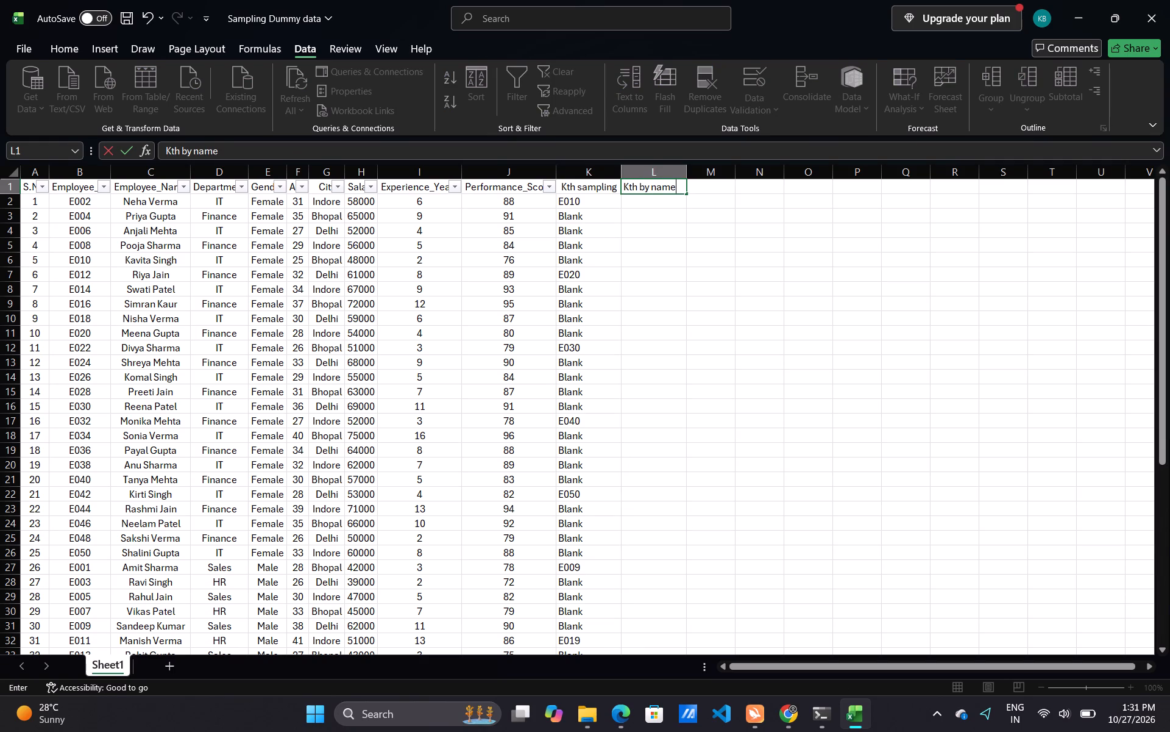
Start an IF formula in L2 whose logical test compares MOD of A5 with divisor 4, as =IF(MOD(A5,4)=.
left_click(665, 199)
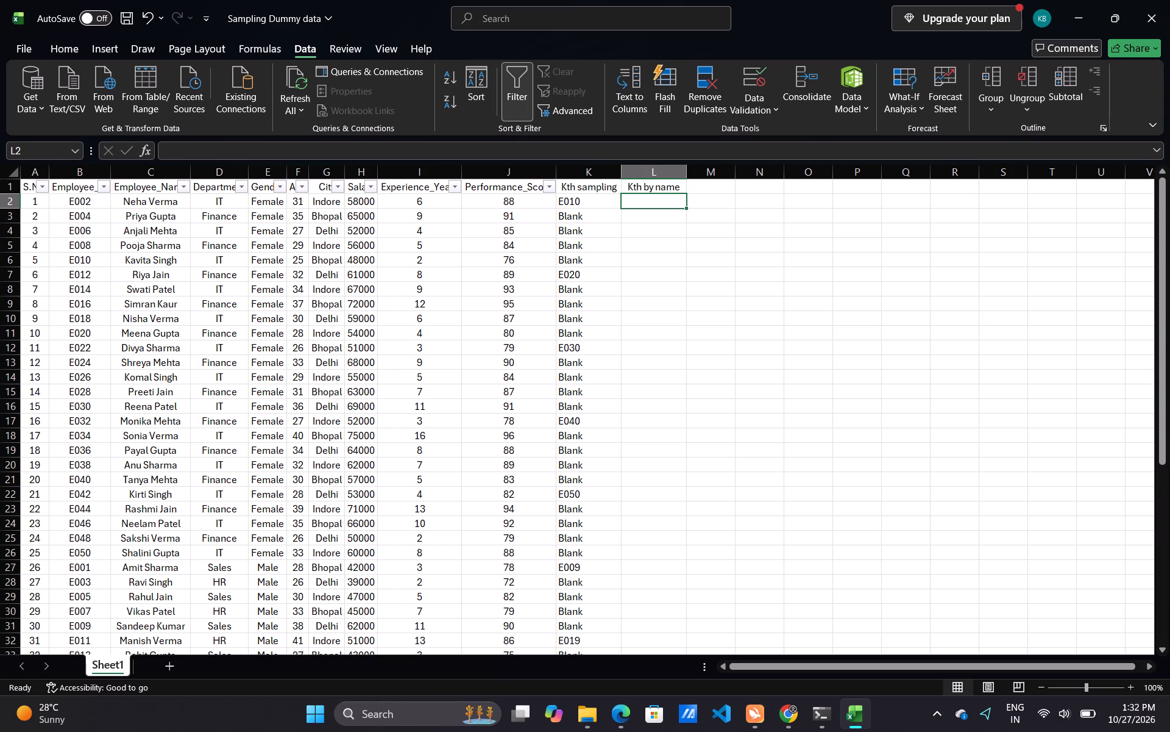
key("equal")
type("if")
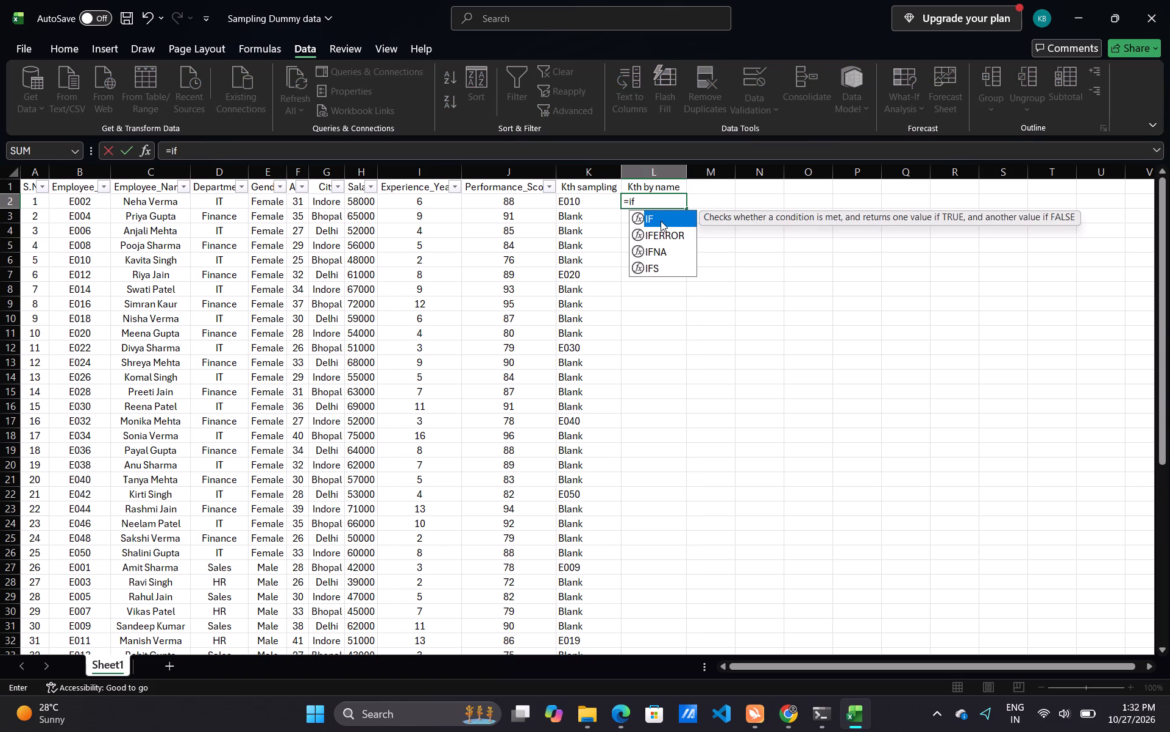
double_click(661, 221)
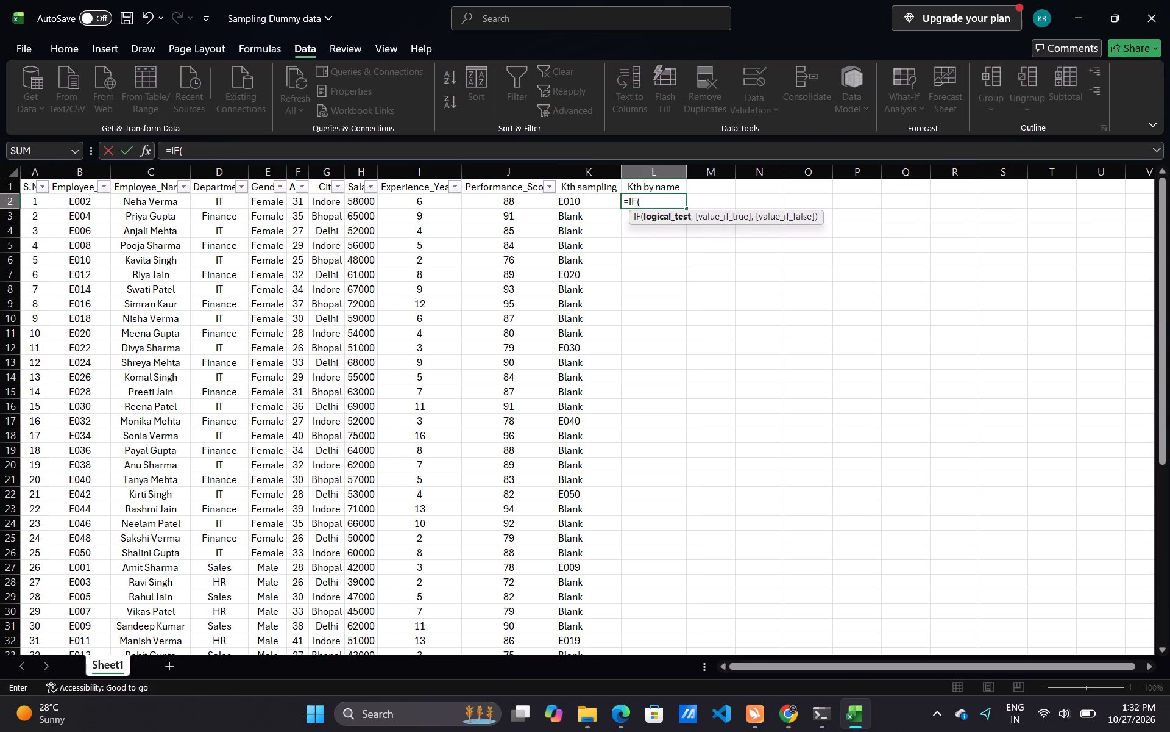
type("mo")
double_click(663, 231)
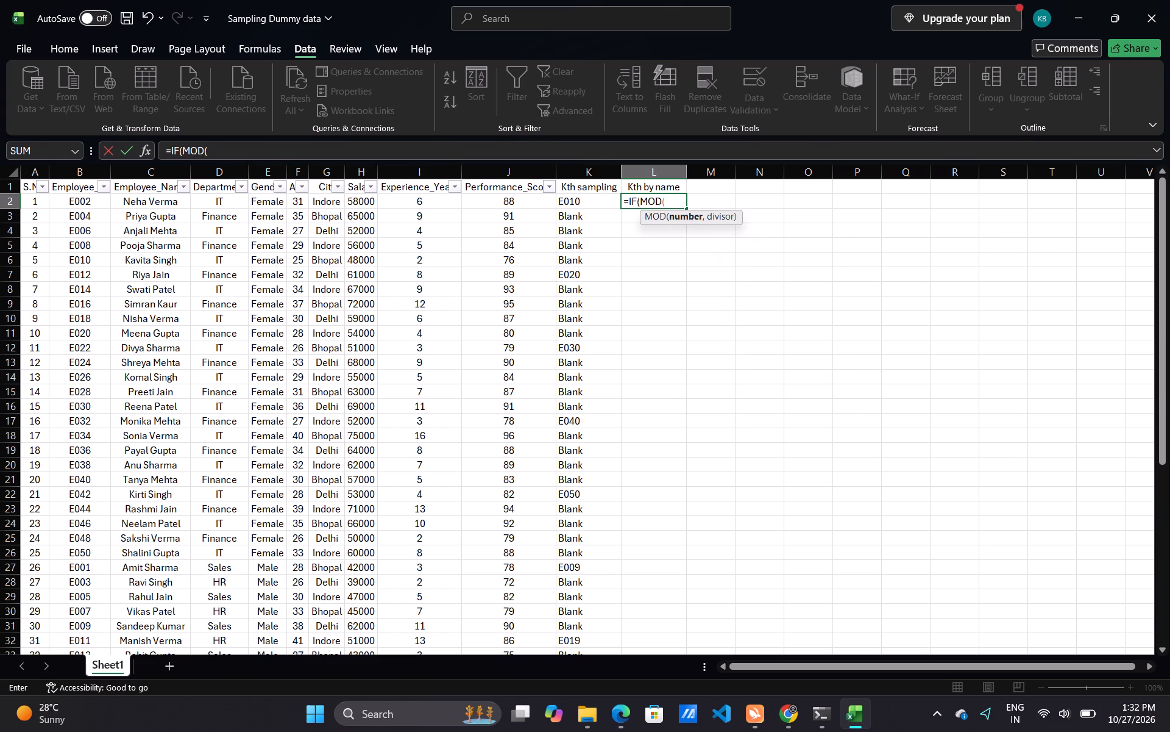
left_click(35, 246)
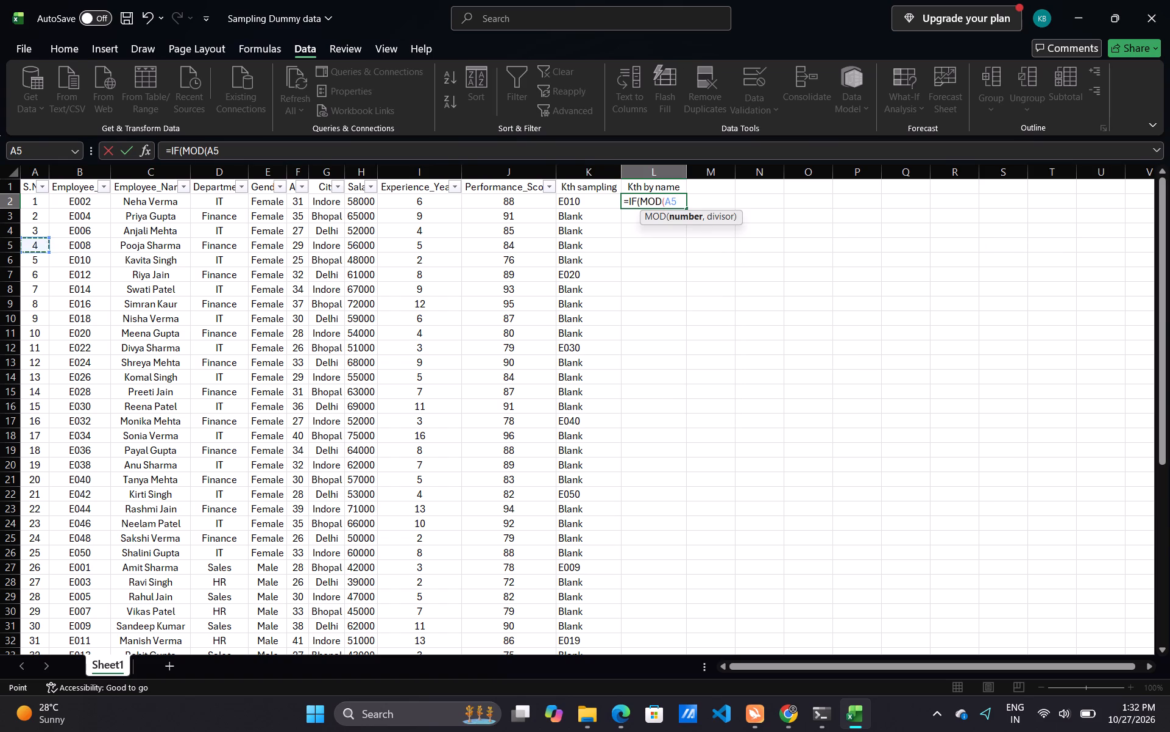
key("comma")
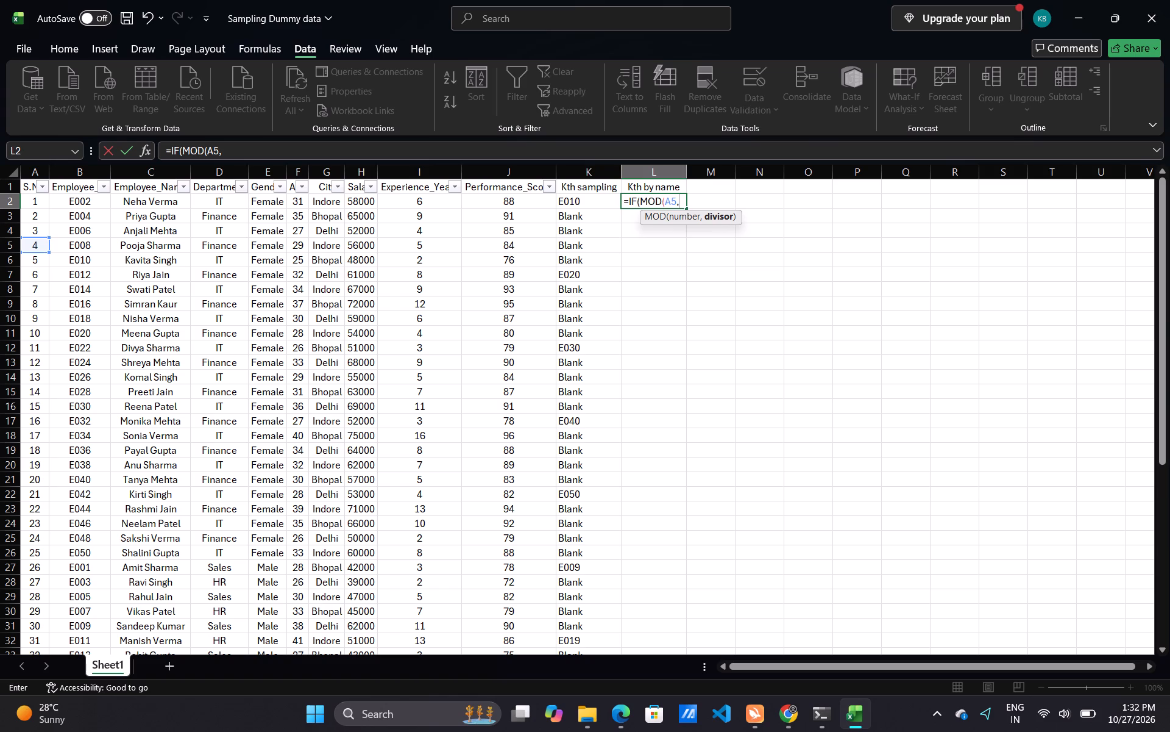
key("4")
type(")=")
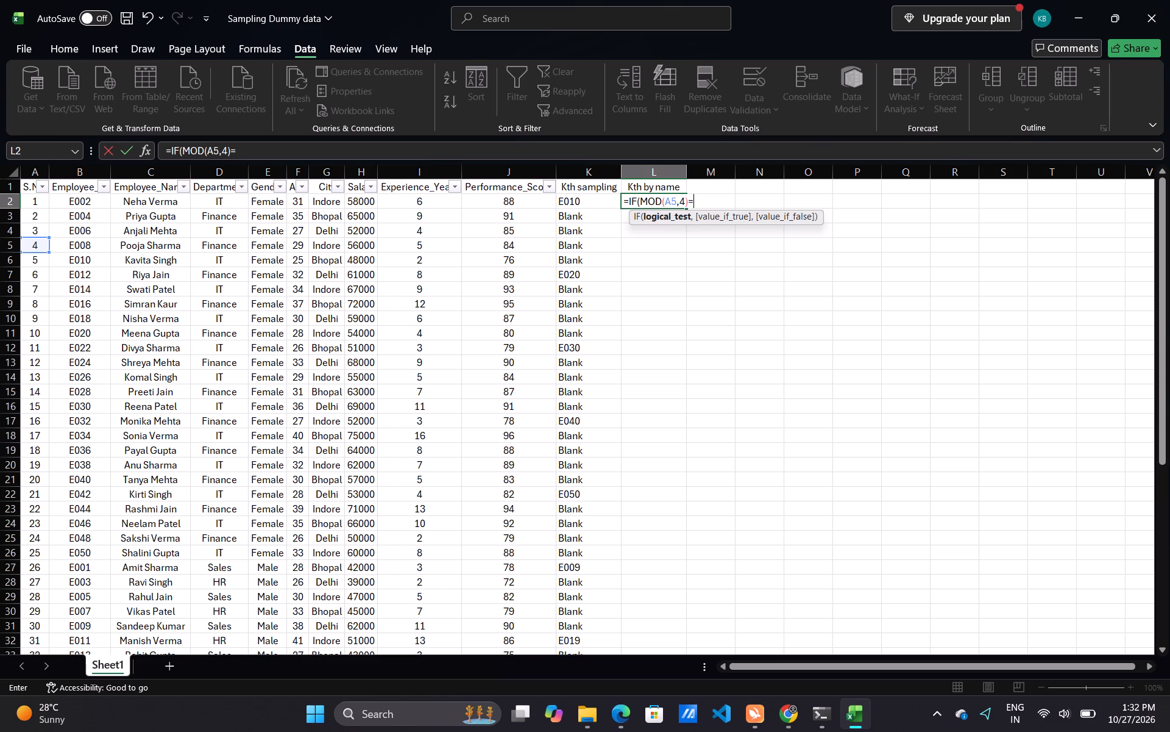
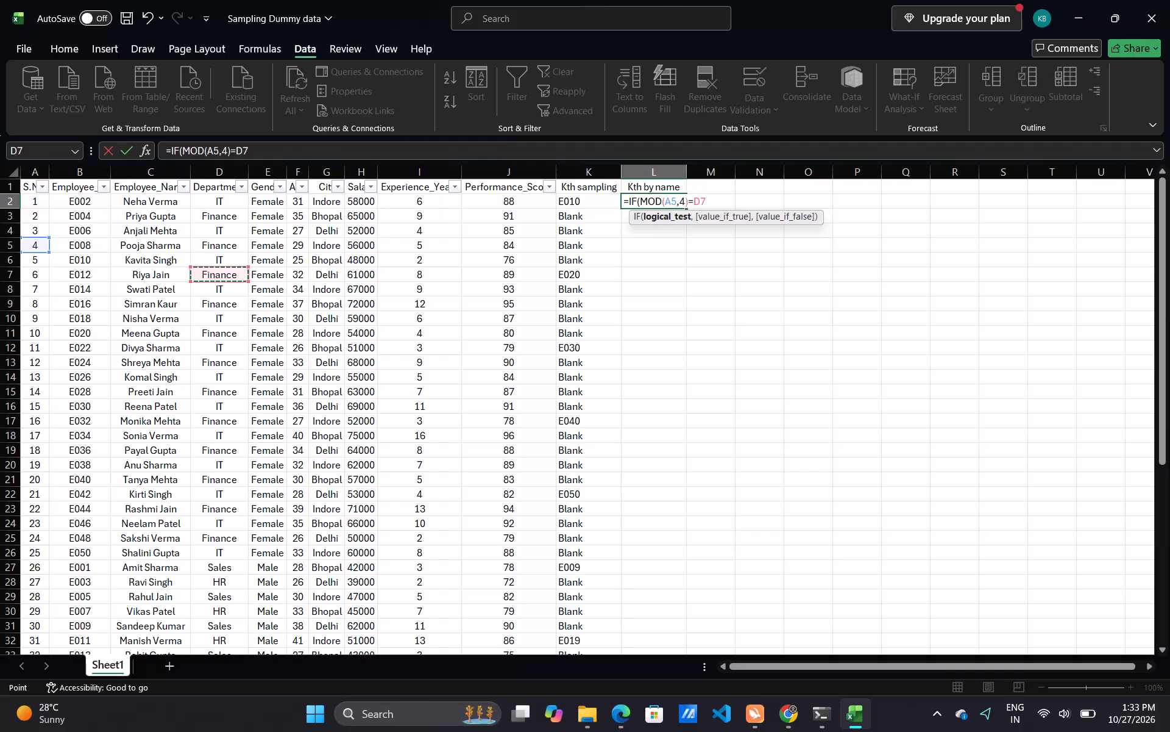
Complete the L2 formula as =IF(MOD(A5,4)=0,C5," blank"), replacing the mistaken D7 reference in its logical test with 0.
key("BackSpace")
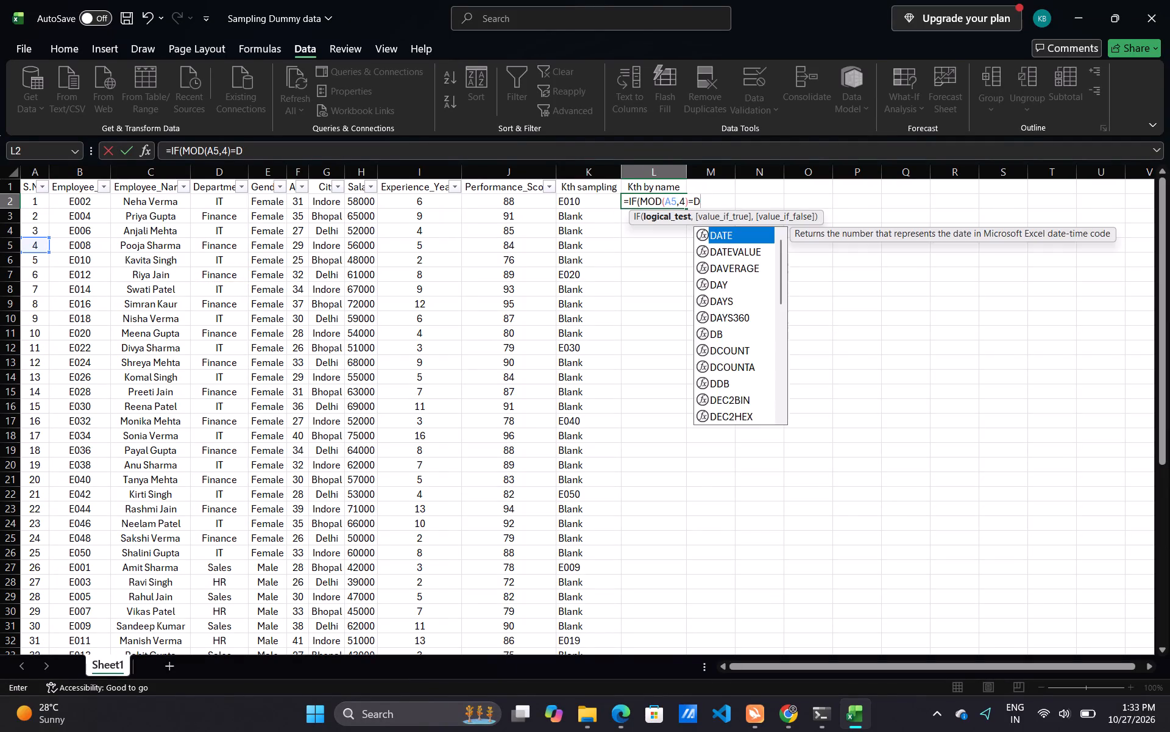
key("BackSpace")
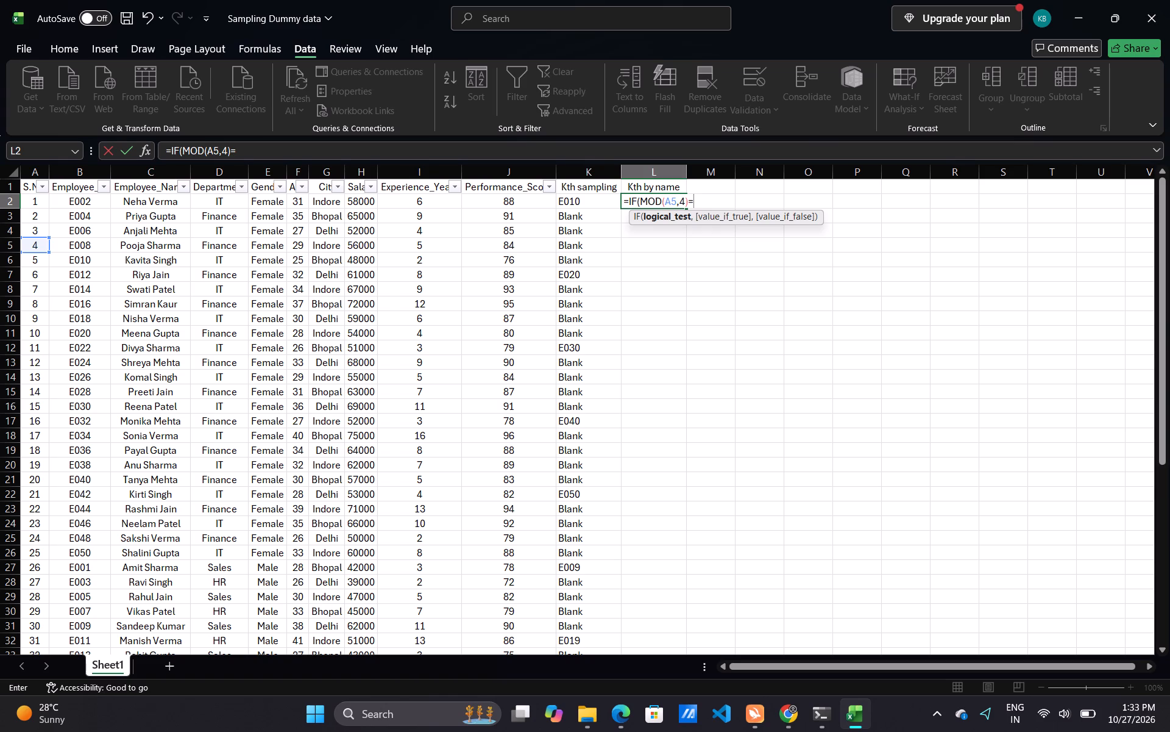
key("BackSpace")
type("=0")
key("comma")
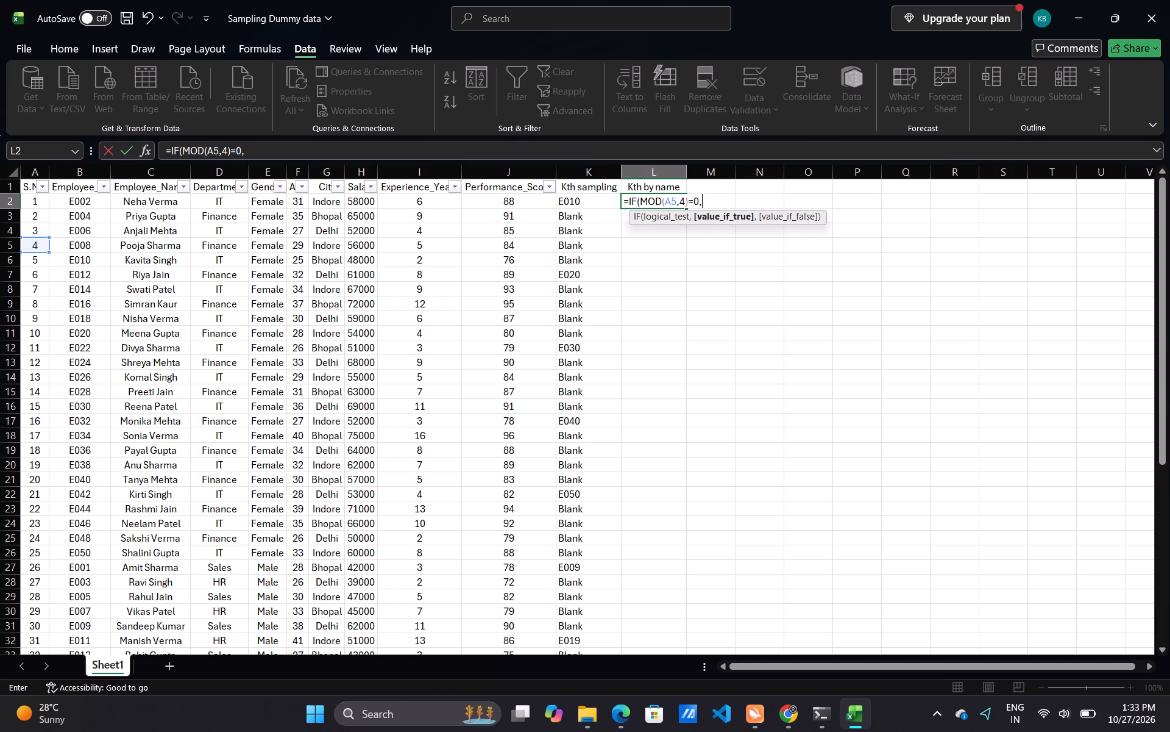
left_click(165, 246)
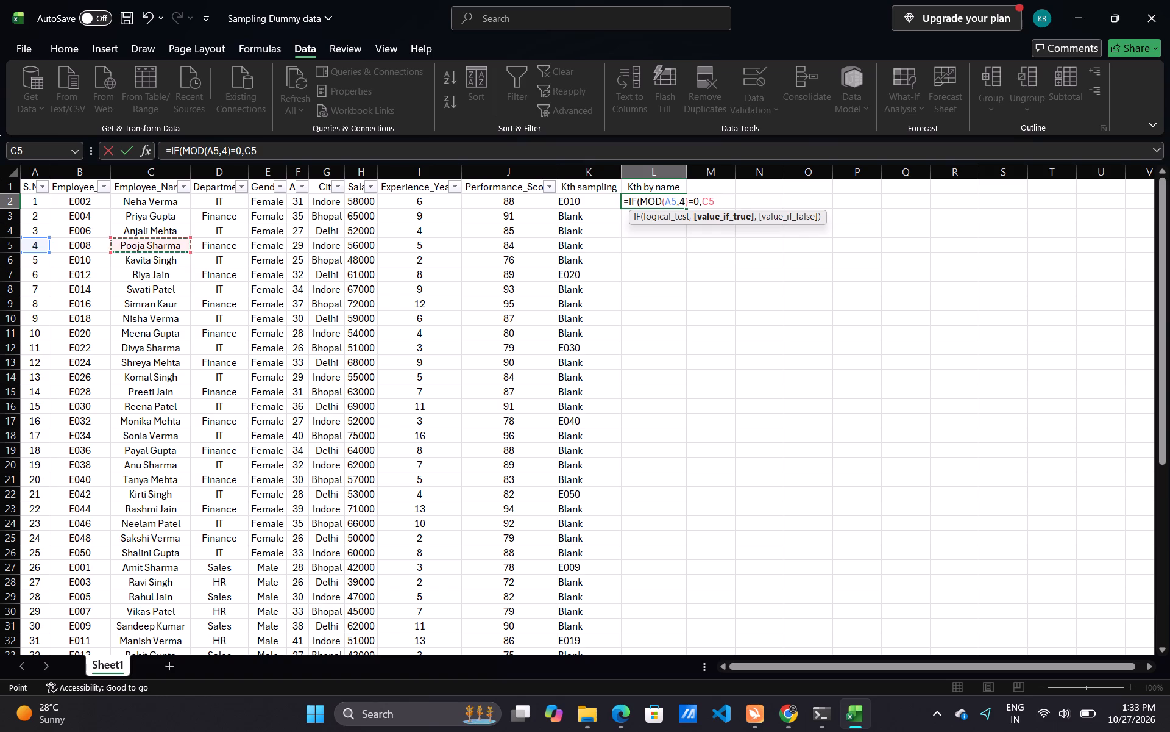
key("comma")
key("shift+quotedbl")
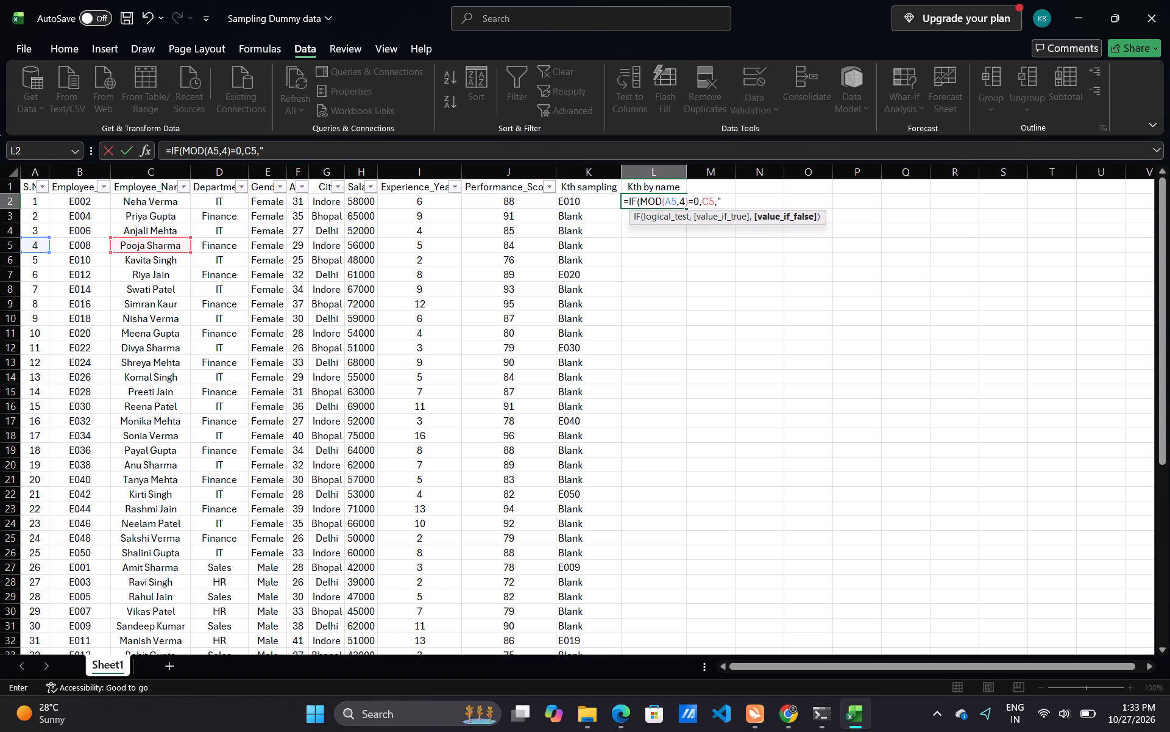
key("space")
type("bla")
type("nk")
key("shift+quotedbl")
key("shift+parenright")
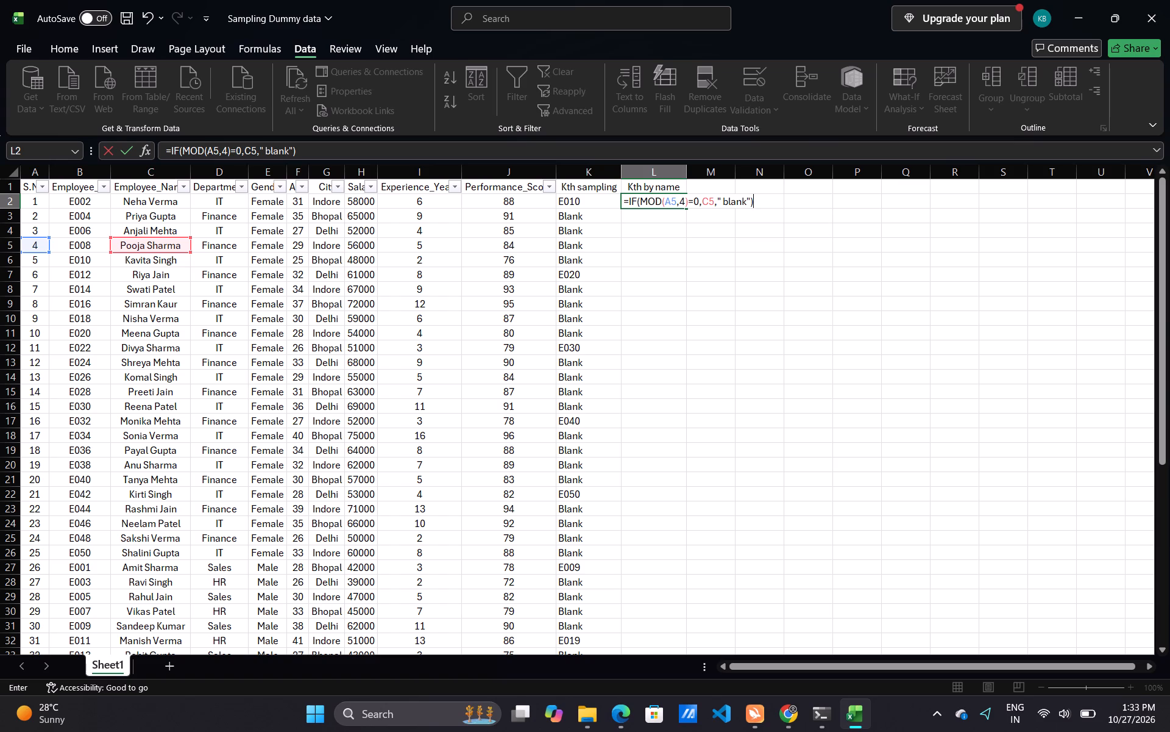
key("Return")
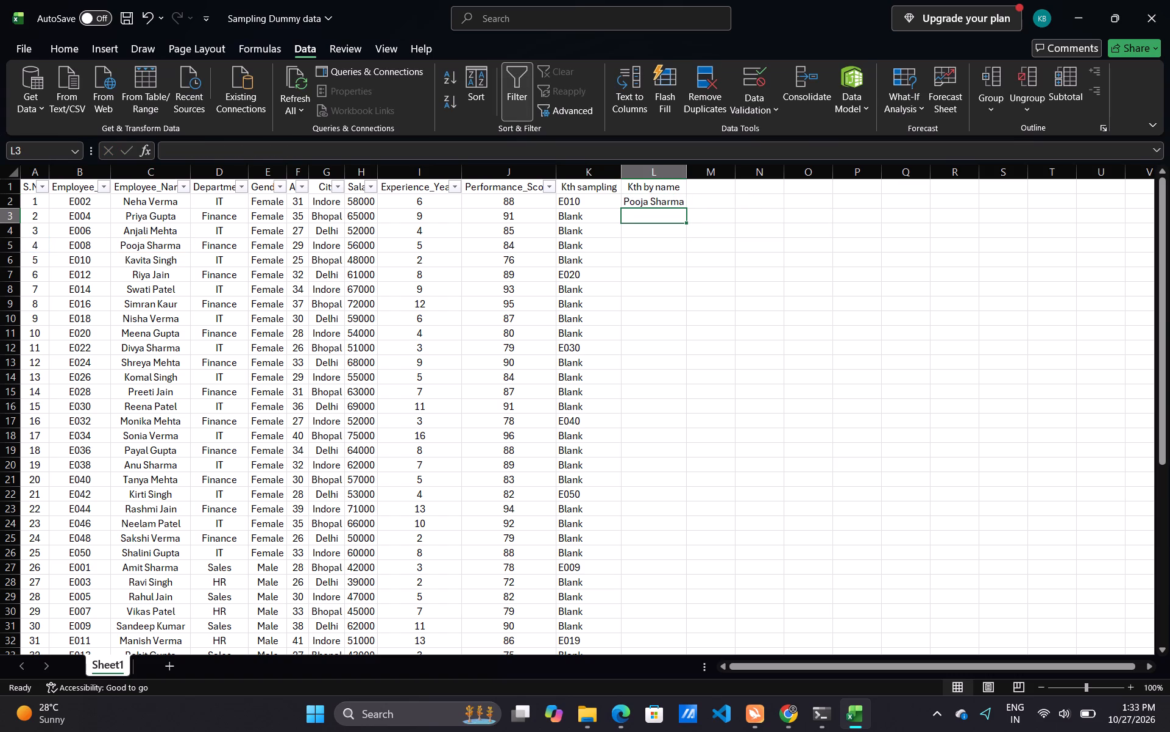
Fill the Kth by name formula in L2 down the column to L51, the last employee row.
left_click(670, 198)
left_click_drag(683, 206, 681, 656)
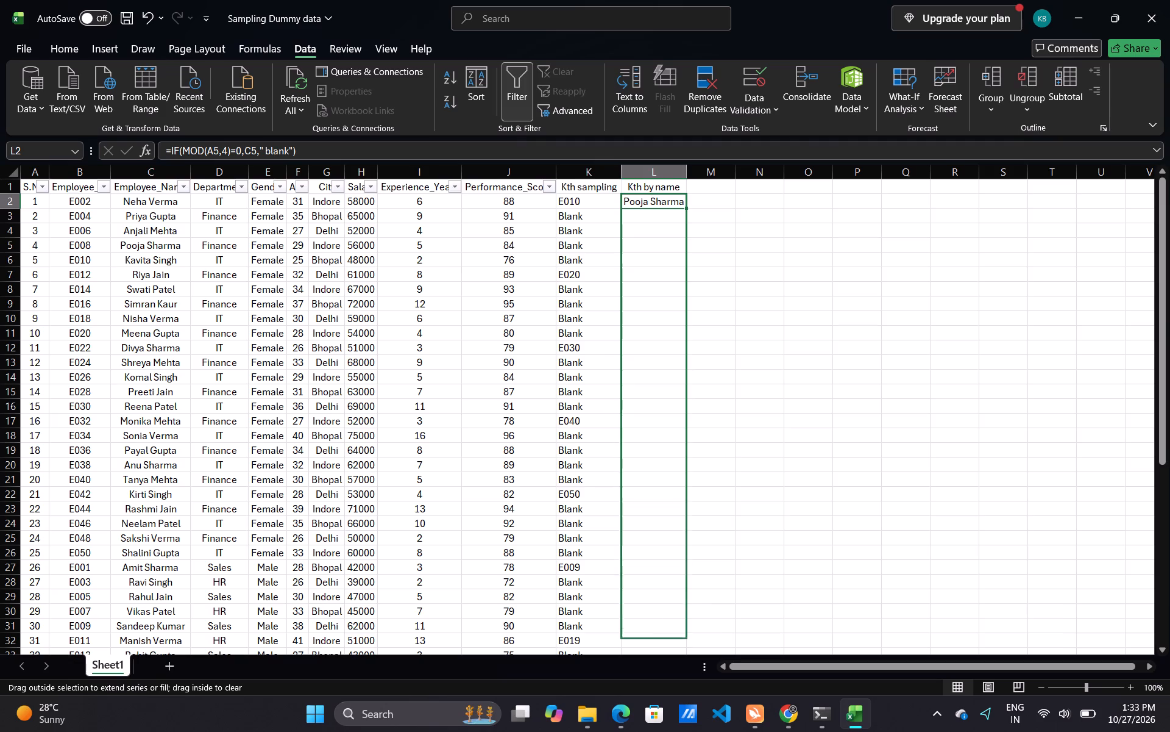
left_click_drag(681, 656, 687, 610)
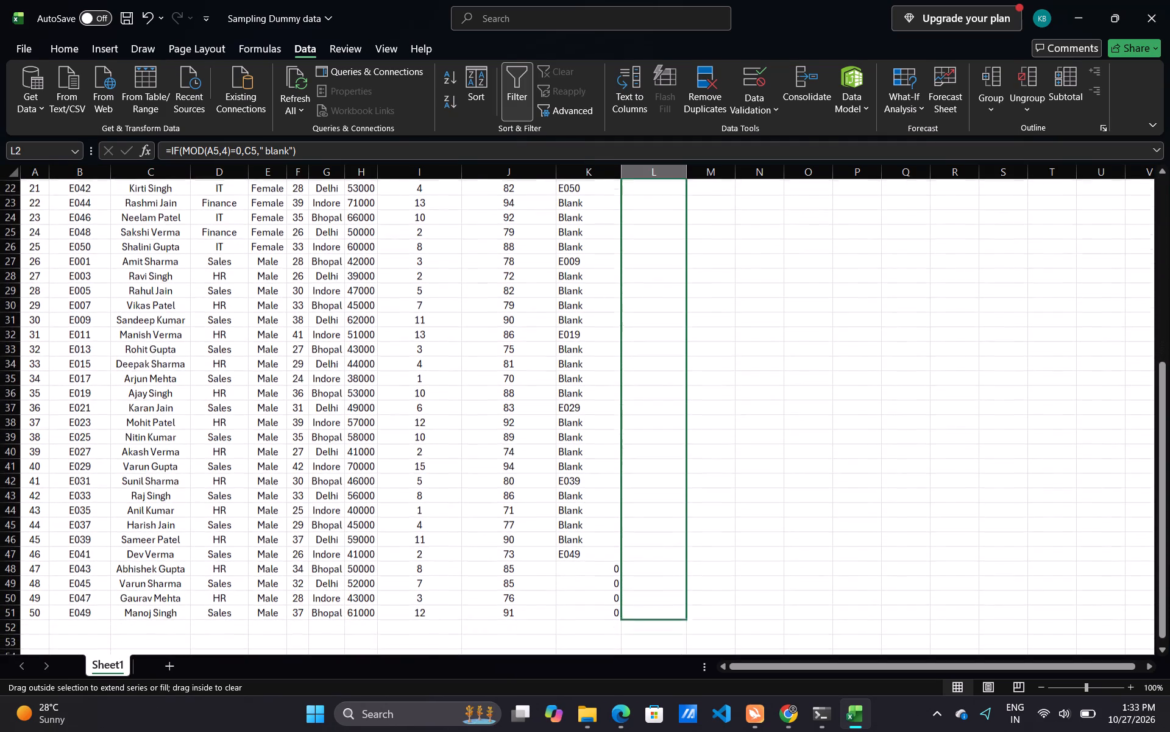
left_click_drag(687, 610, 687, 615)
left_click(723, 568)
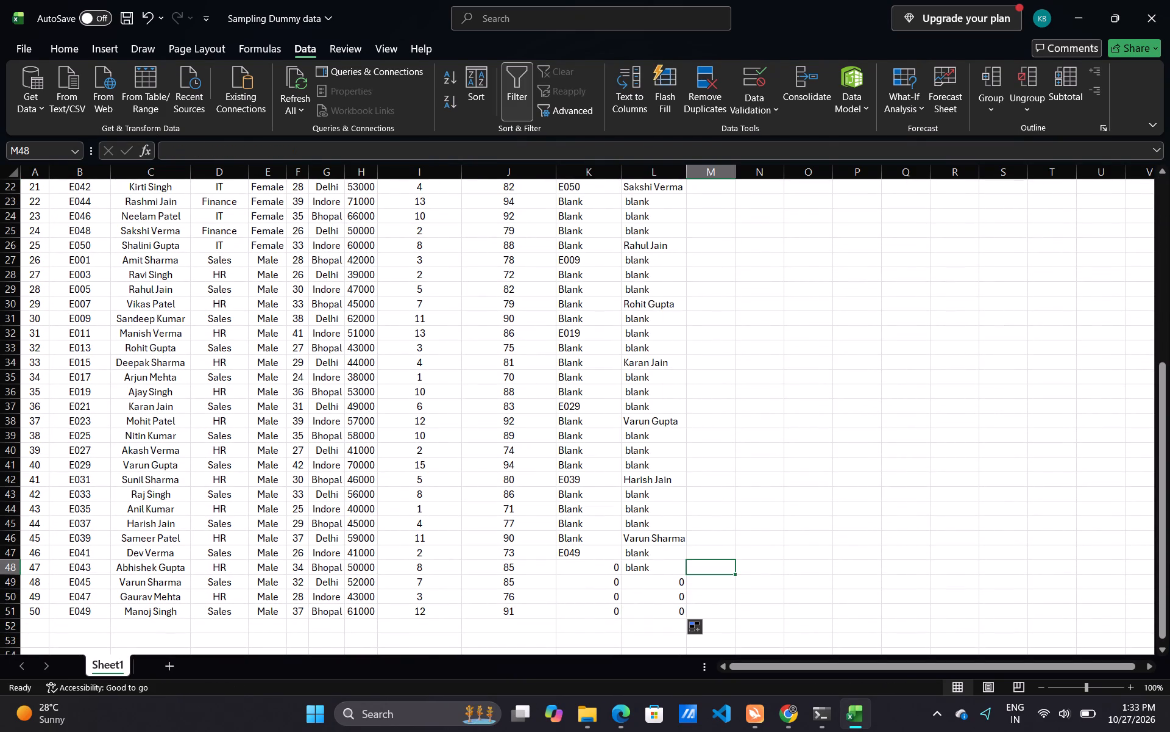
scroll(723, 568, "down", 1)
left_click(723, 568)
scroll(732, 434, "up", 2)
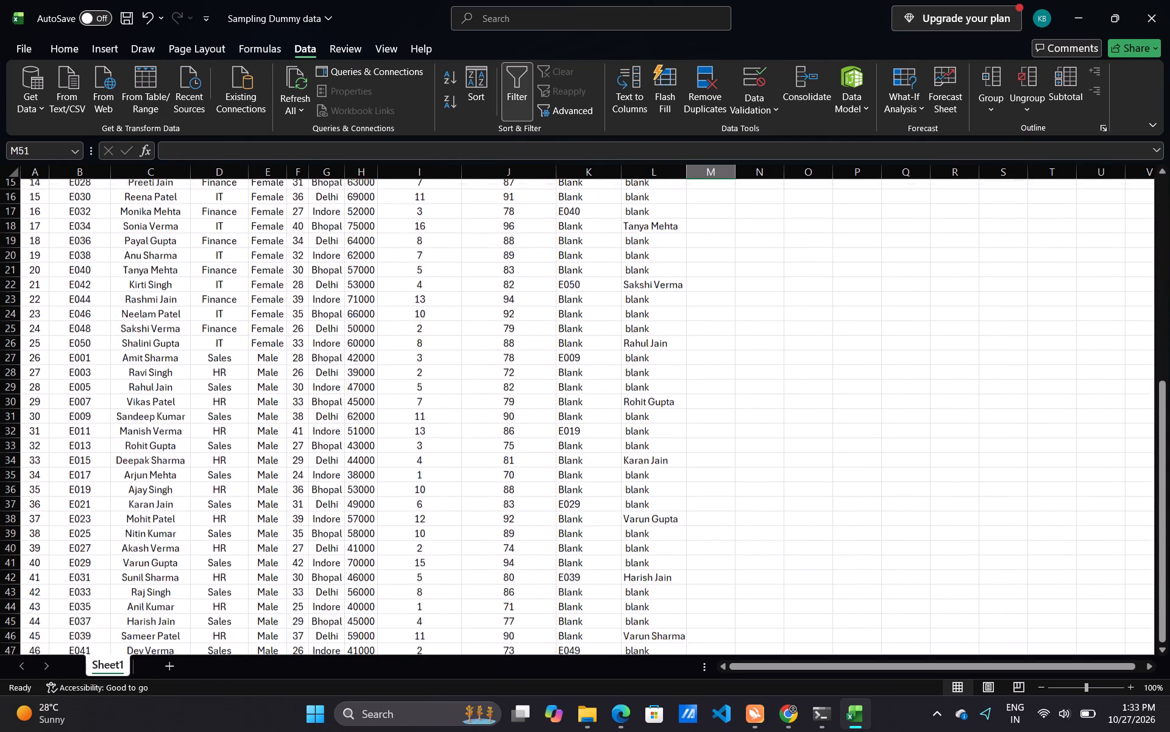
scroll(732, 434, "up", 1)
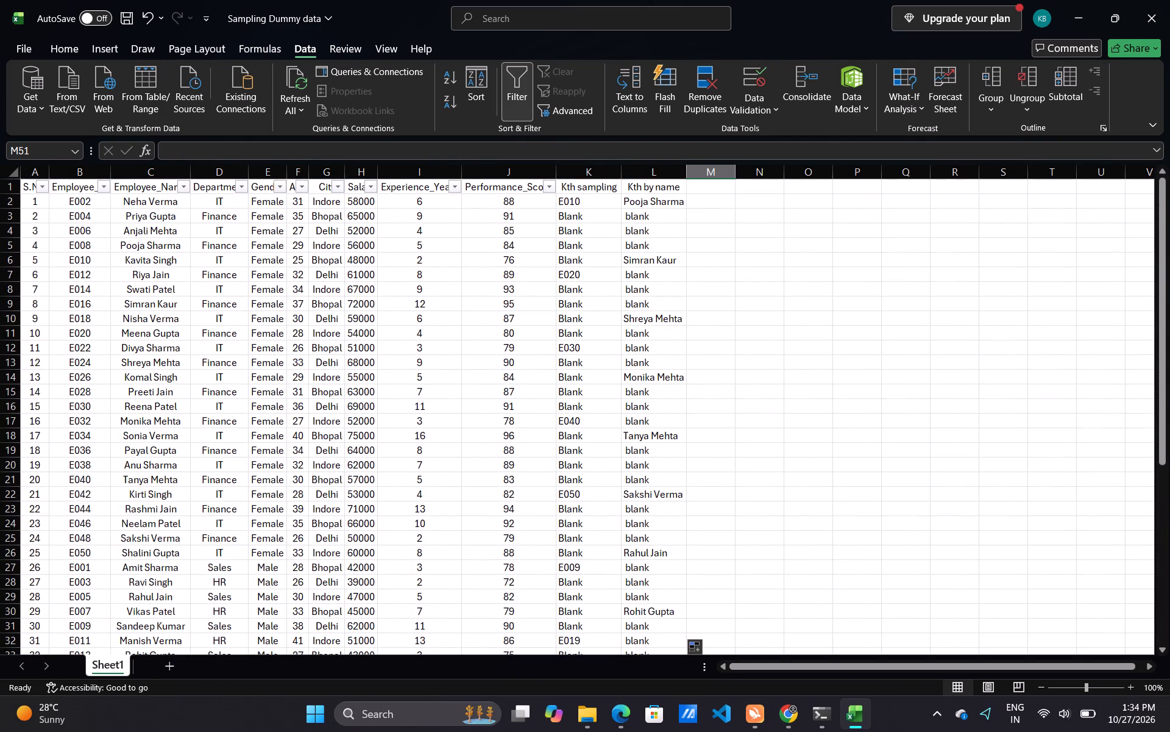
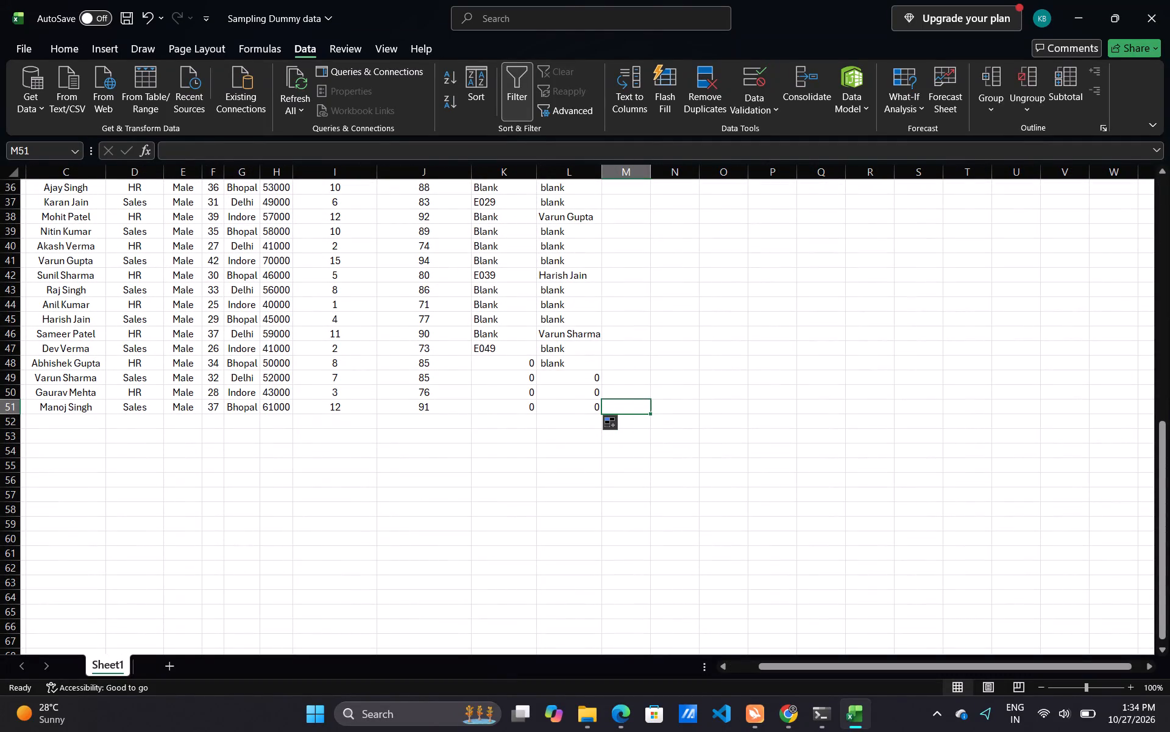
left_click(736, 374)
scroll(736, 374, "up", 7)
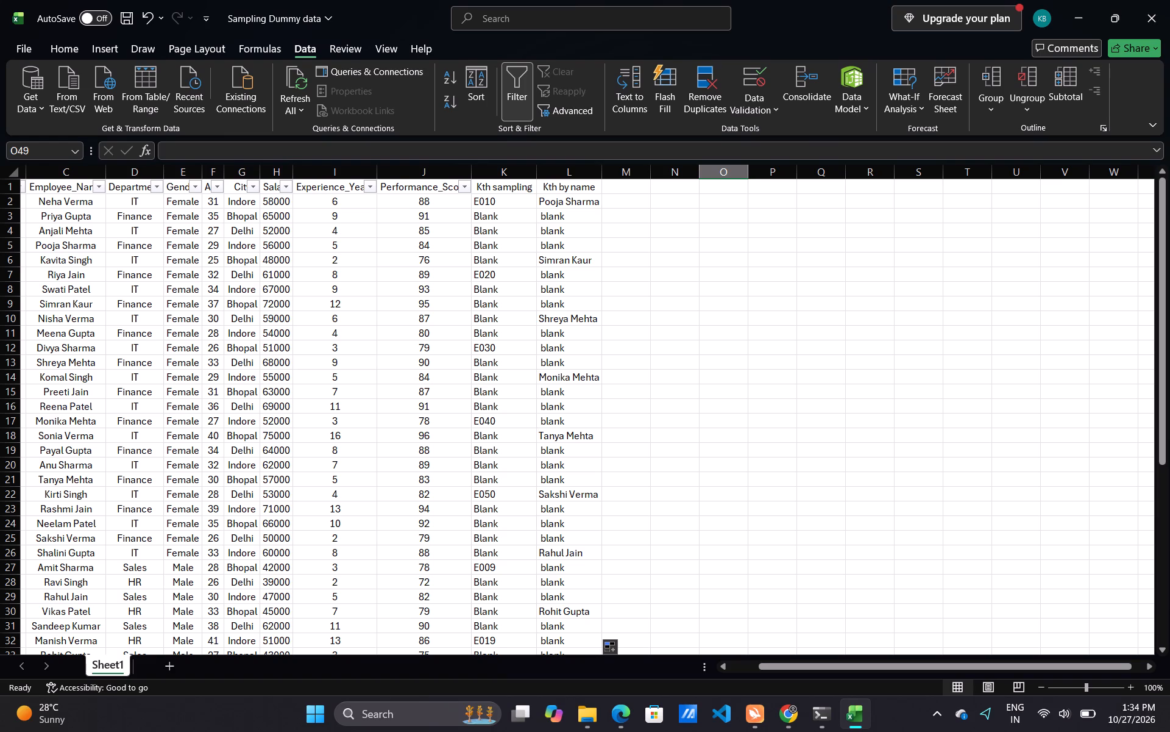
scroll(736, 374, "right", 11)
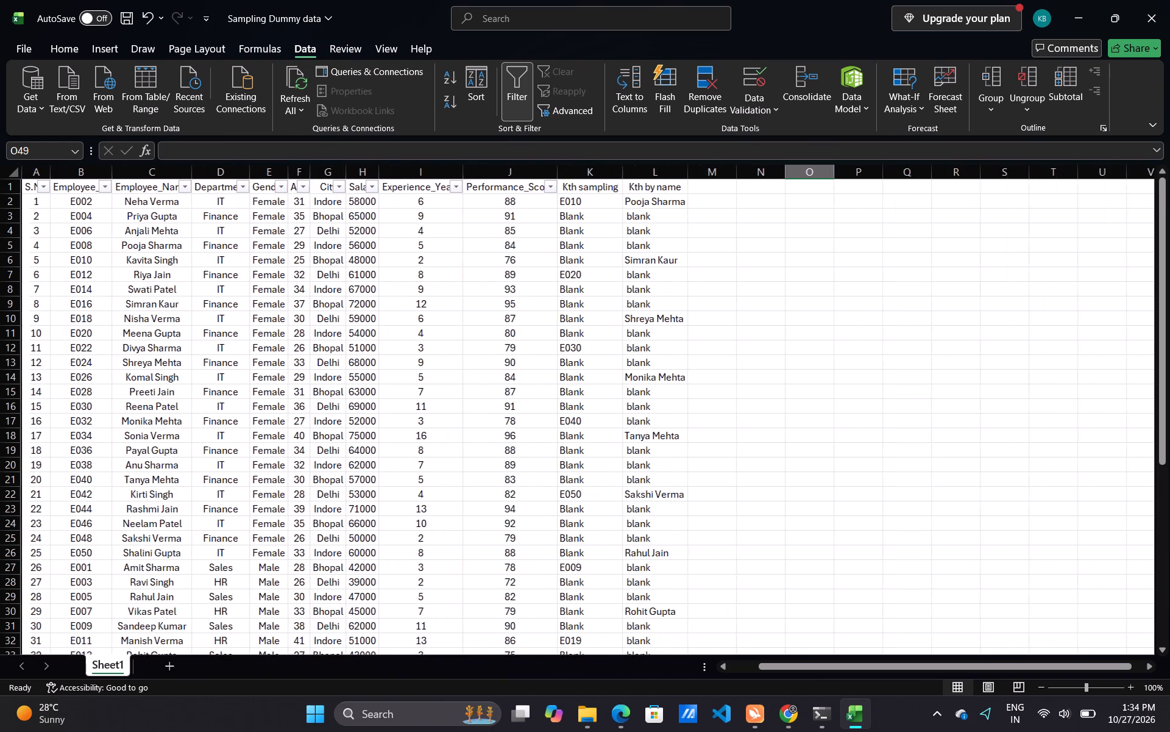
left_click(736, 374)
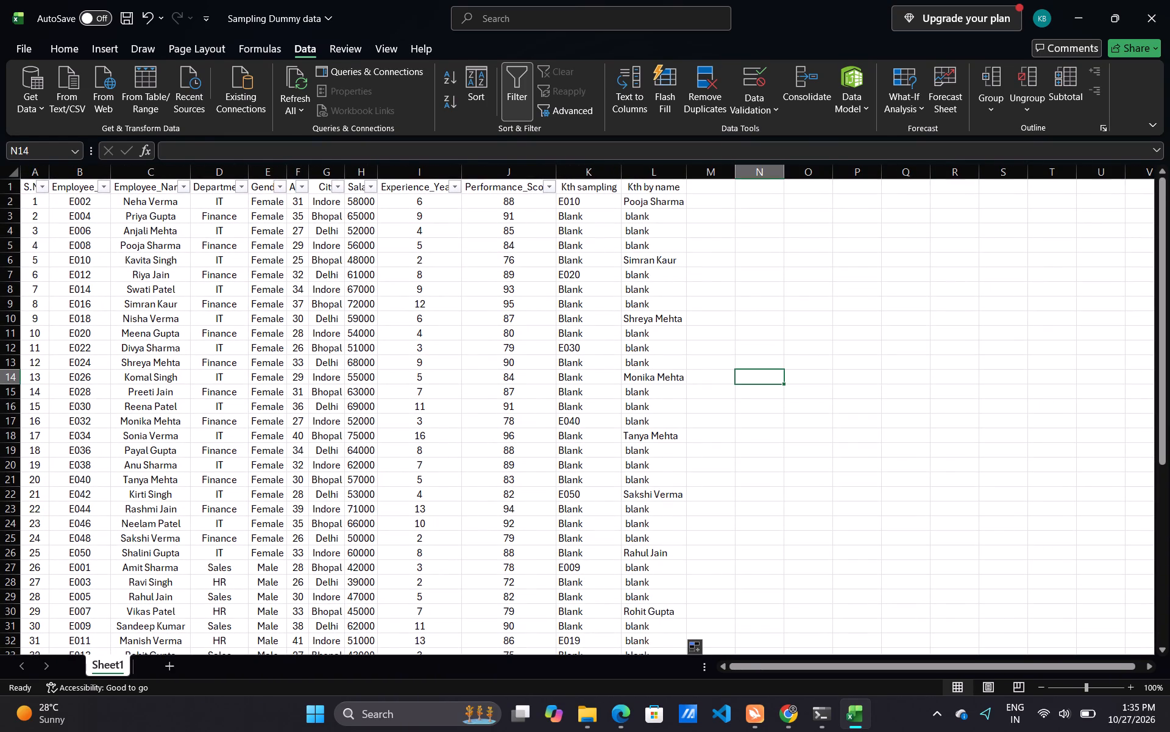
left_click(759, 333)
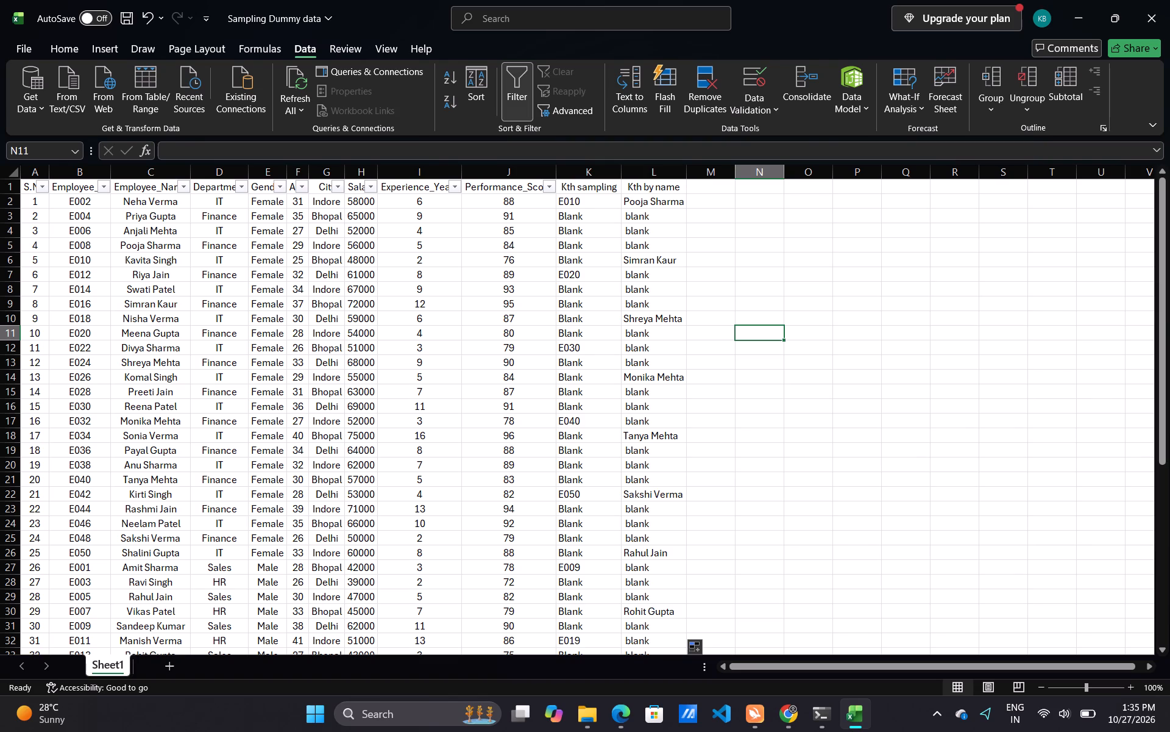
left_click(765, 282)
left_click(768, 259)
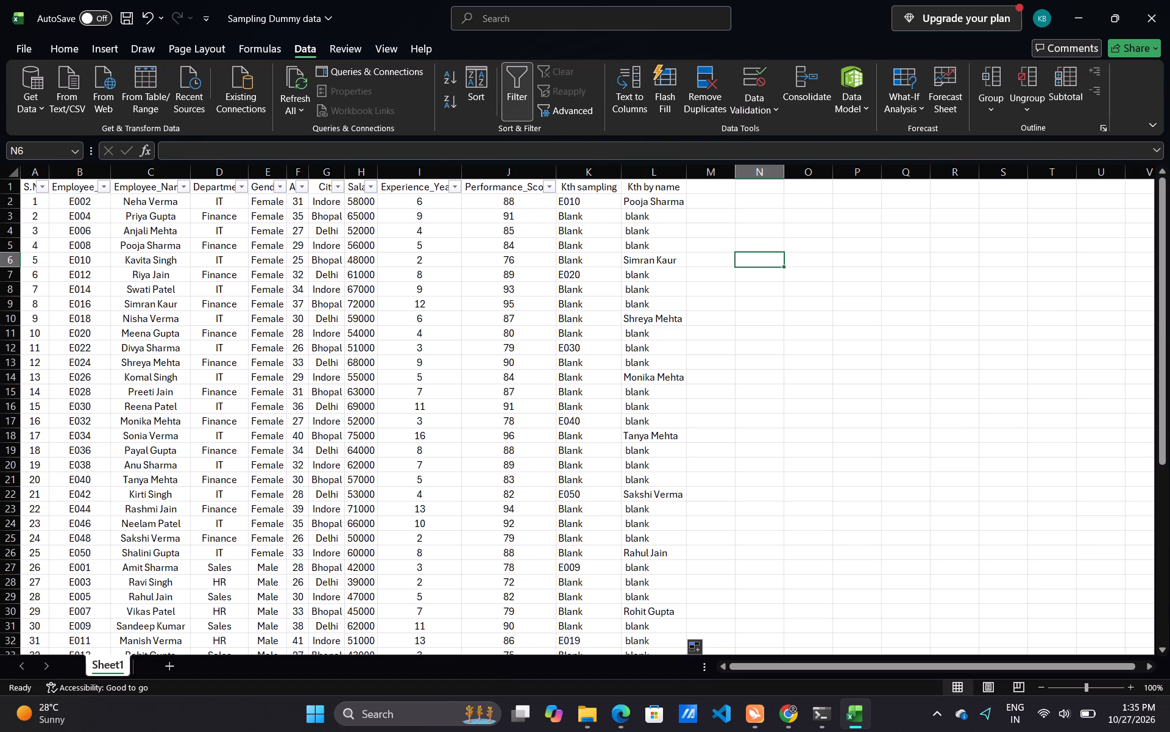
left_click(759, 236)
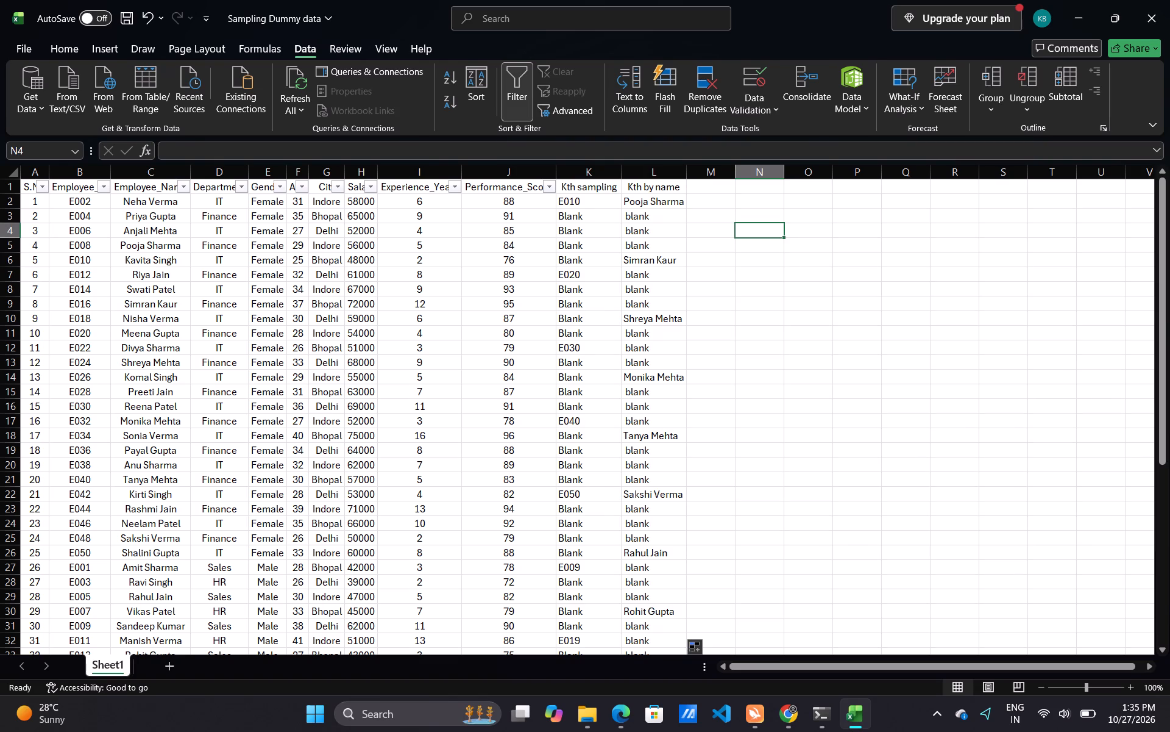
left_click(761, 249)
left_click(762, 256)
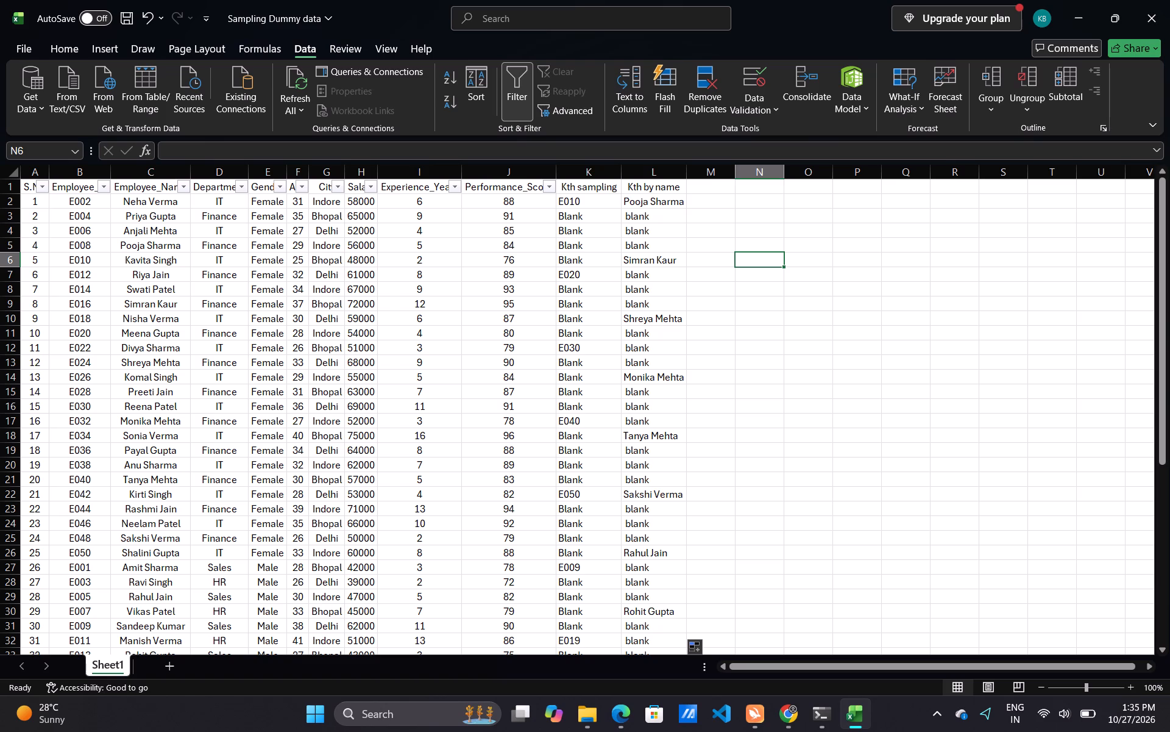
Change the Kth by name formula in L2 to =IF(MOD(A5,4)=0,C5," ") so non-sampled rows return a space.
double_click(664, 203)
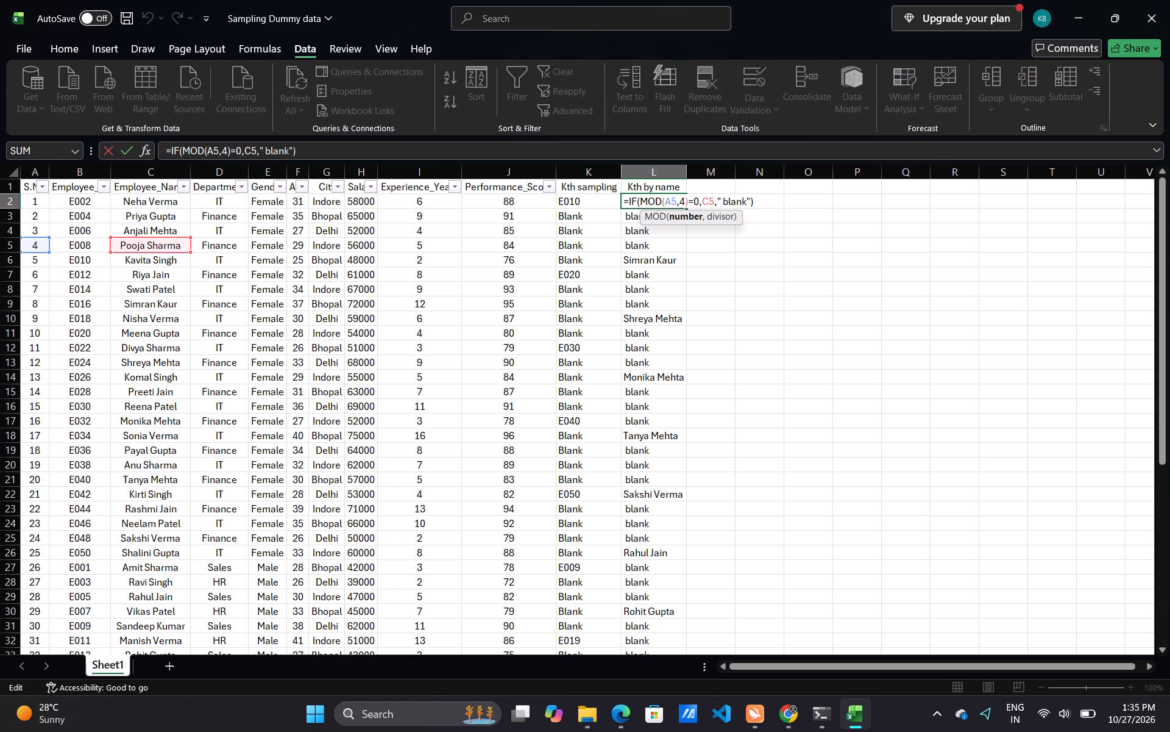
left_click(748, 204)
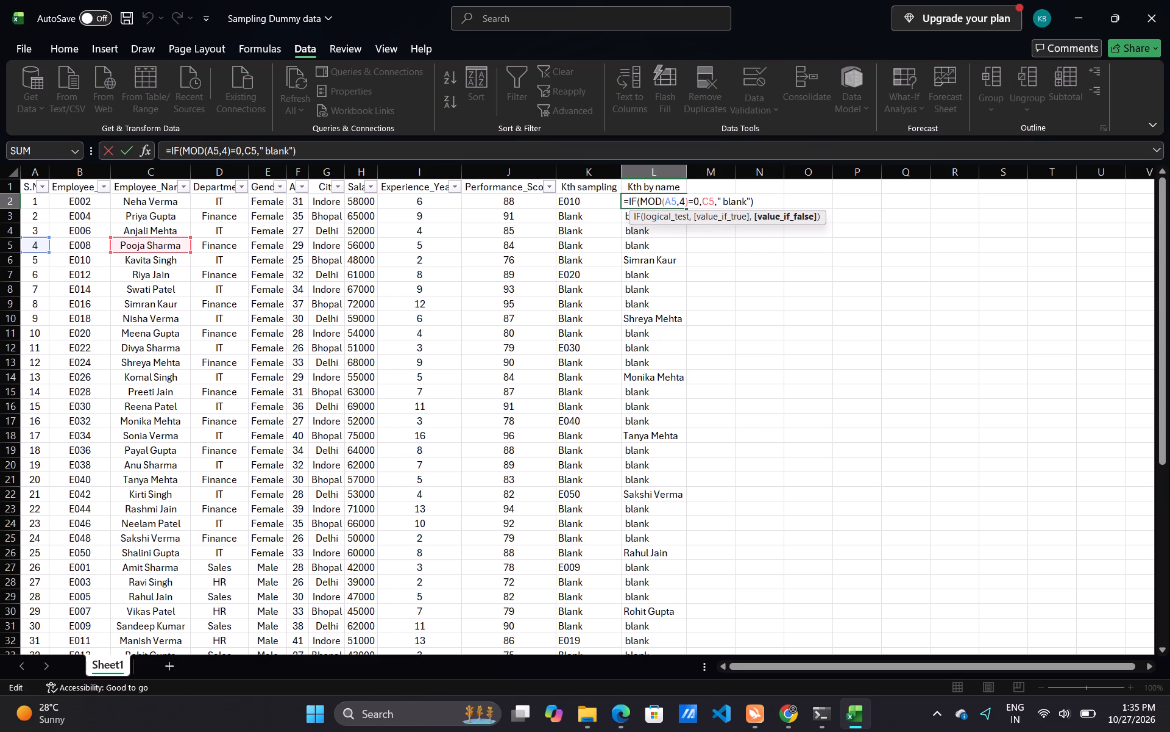
key("BackSpace")
key("BackSpace")
key("BackSpace")
key("BackSpace")
key("BackSpace")
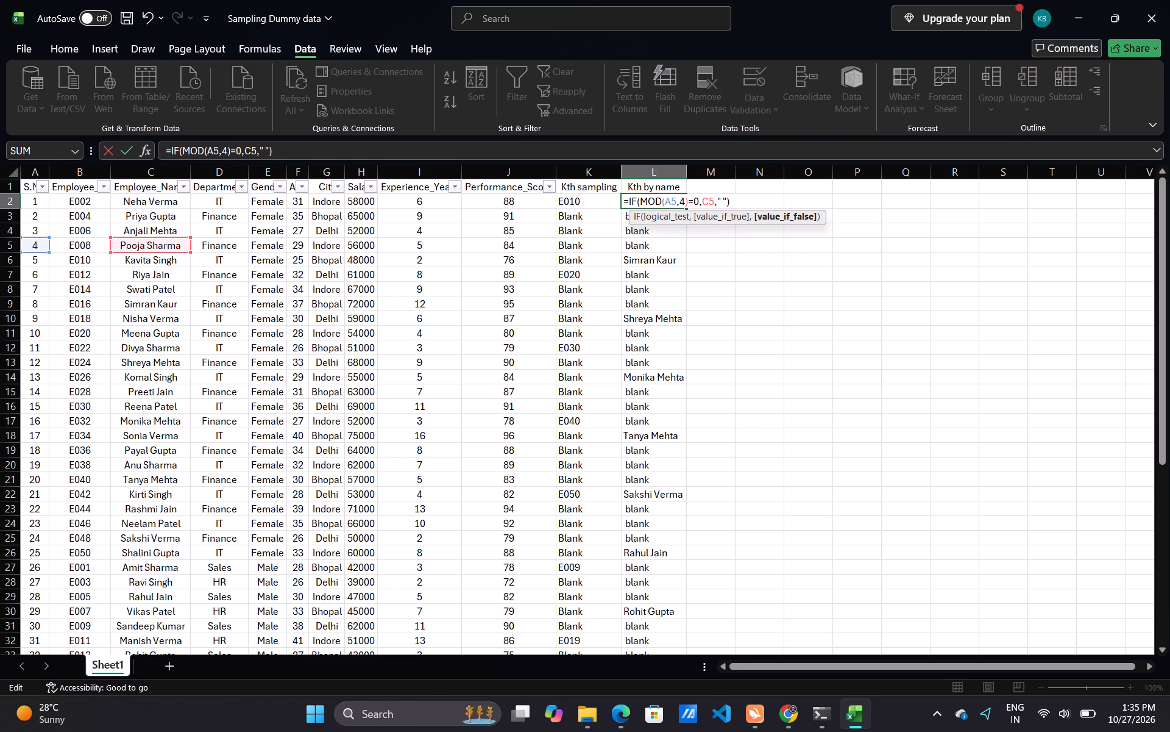
key("Return")
Fill the revised L2 formula down the Kth by name column to L51.
left_click(673, 198)
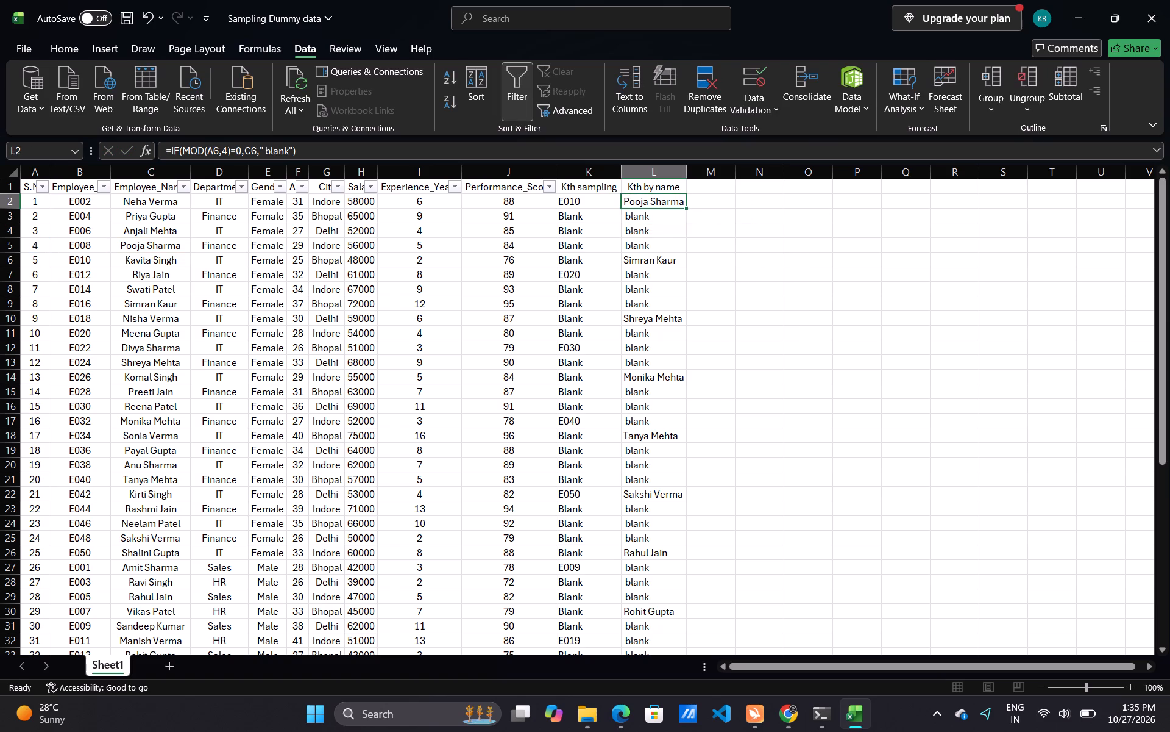
left_click_drag(686, 207, 711, 608)
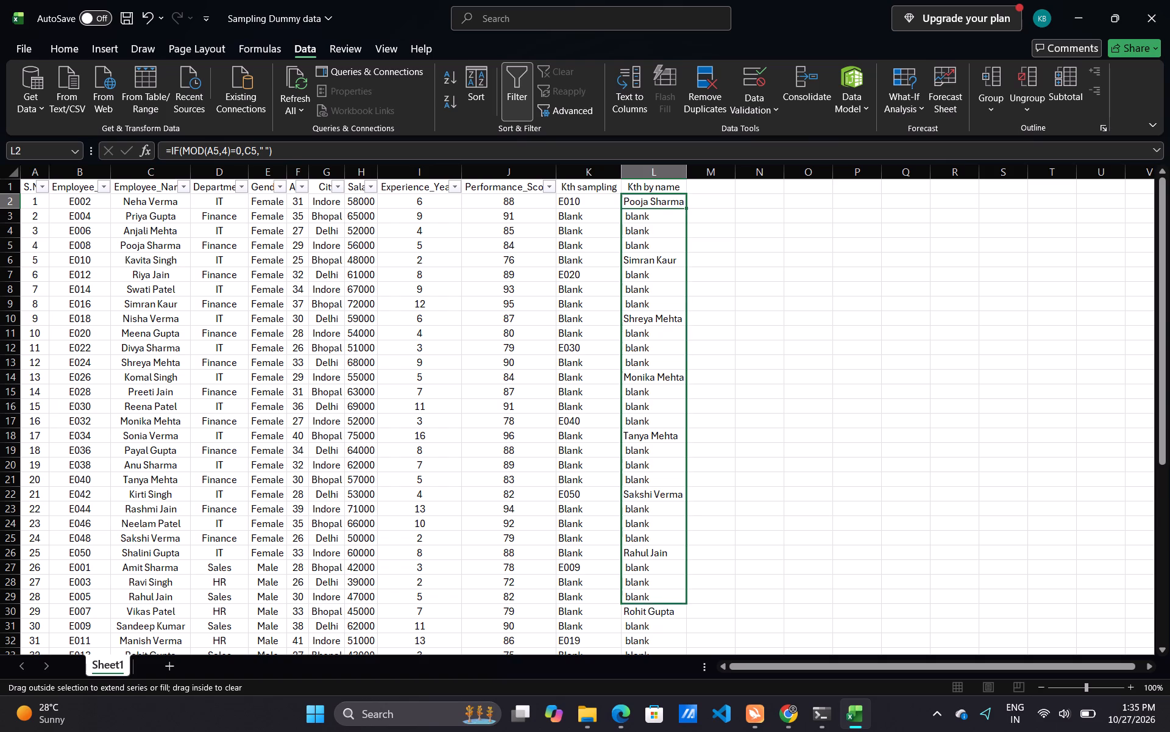
left_click_drag(711, 608, 728, 552)
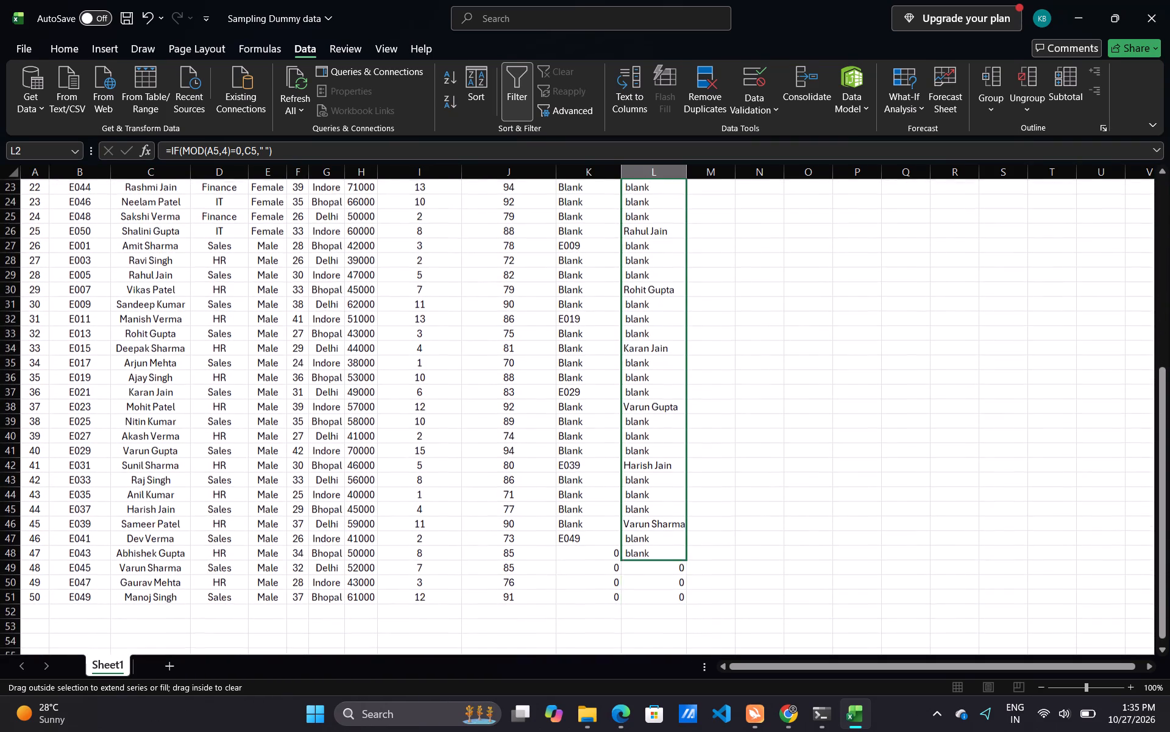
left_click_drag(728, 552, 723, 598)
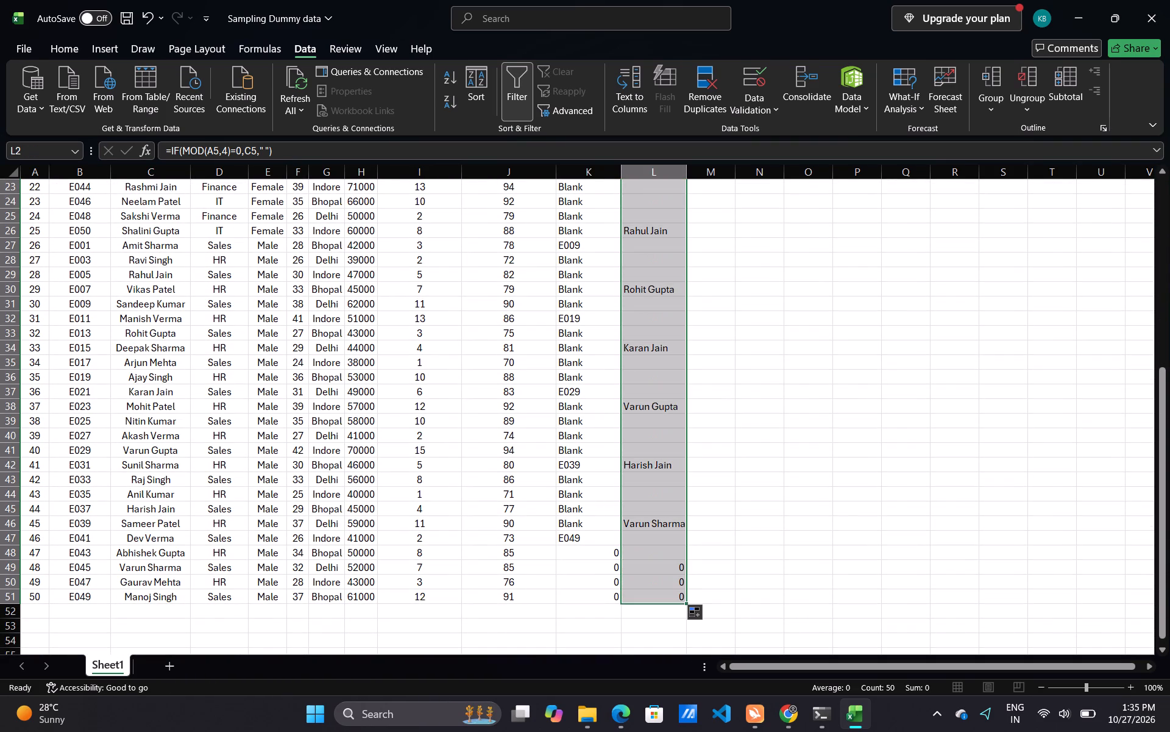
left_click(762, 528)
Copy the whole Kth sampling column K and add a new worksheet to the workbook.
scroll(762, 528, "up", 4)
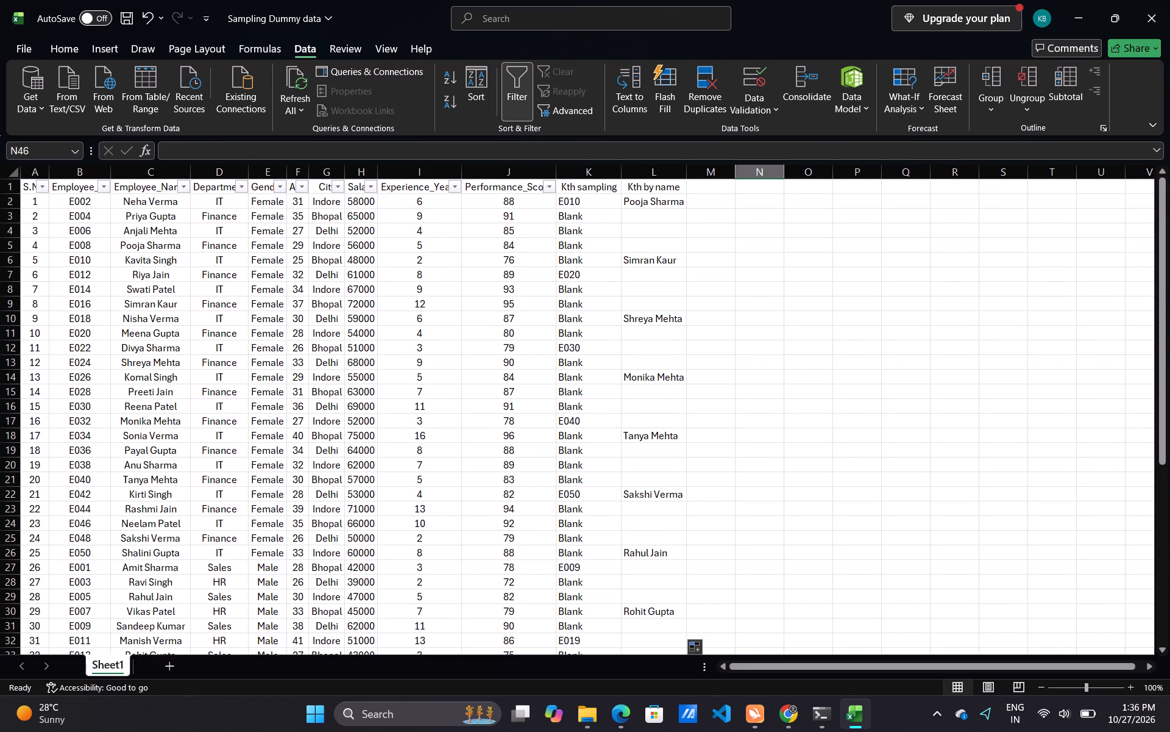
scroll(762, 528, "up", 9)
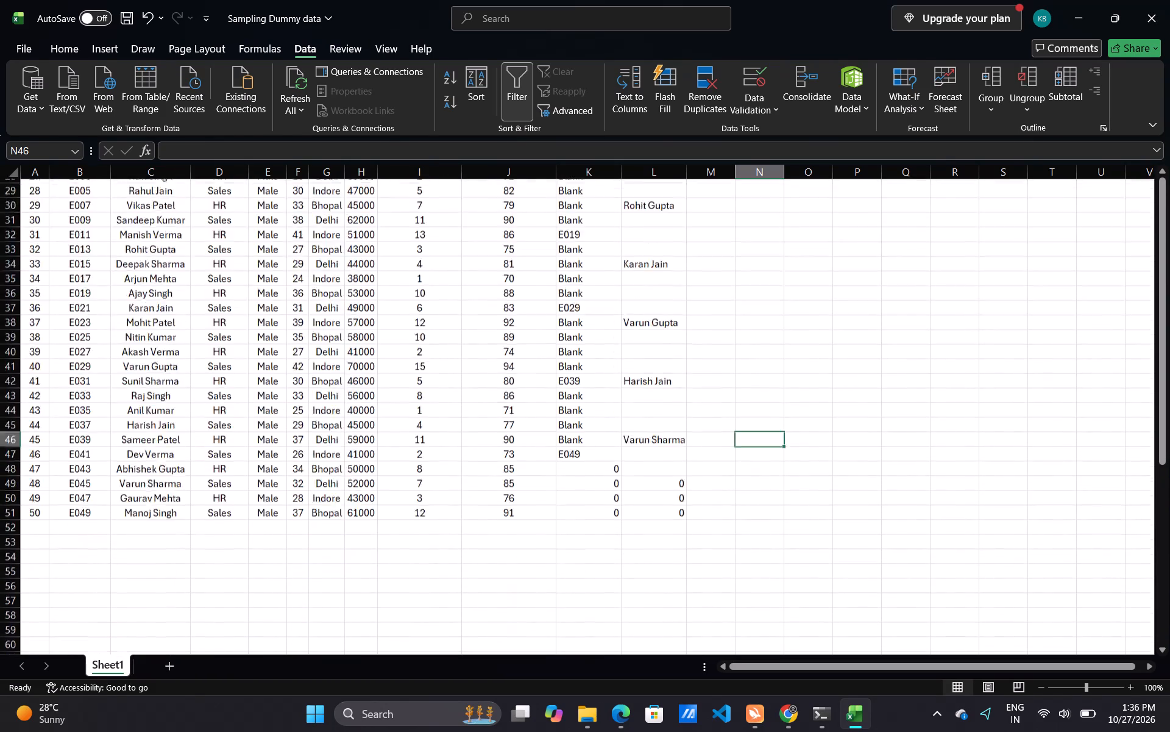
scroll(762, 528, "right", 1)
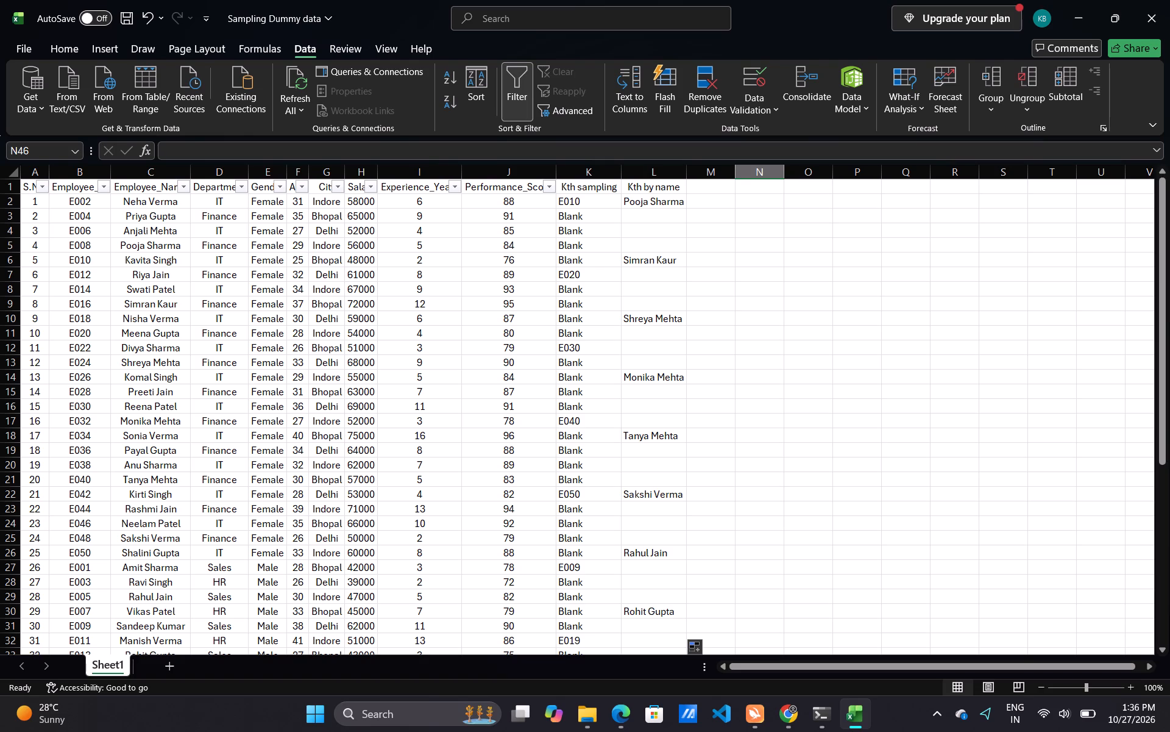
left_click(601, 173)
key("ctrl+c")
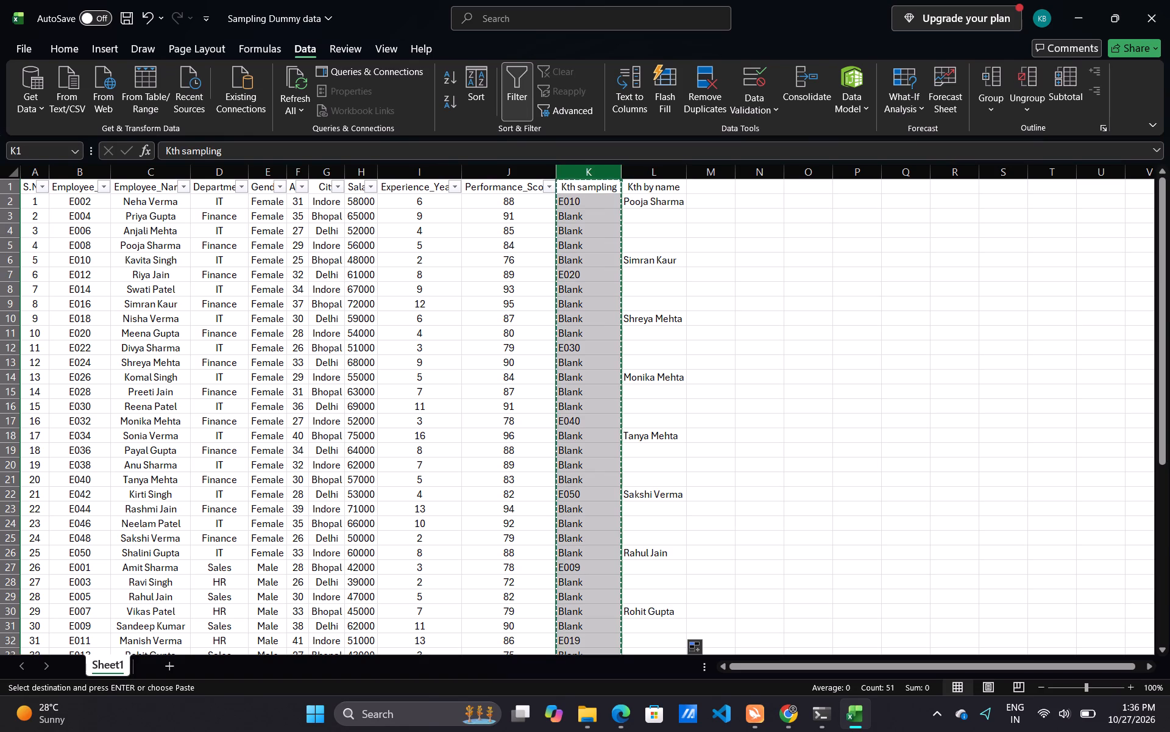
left_click(168, 669)
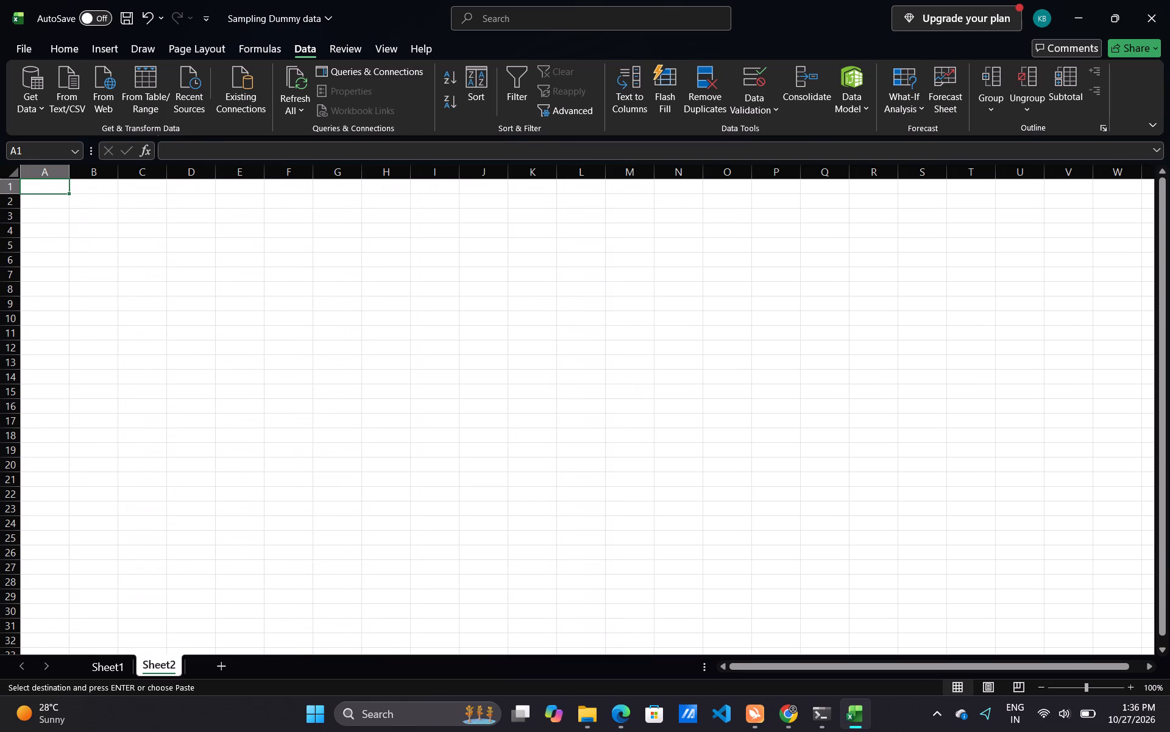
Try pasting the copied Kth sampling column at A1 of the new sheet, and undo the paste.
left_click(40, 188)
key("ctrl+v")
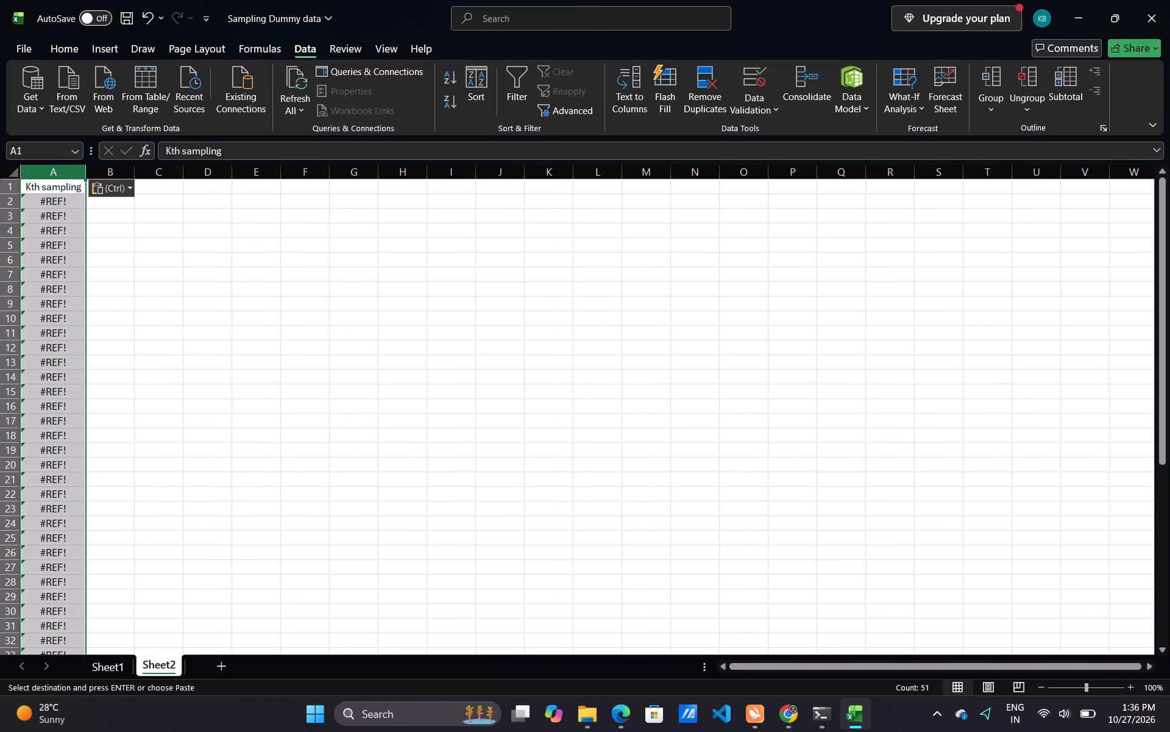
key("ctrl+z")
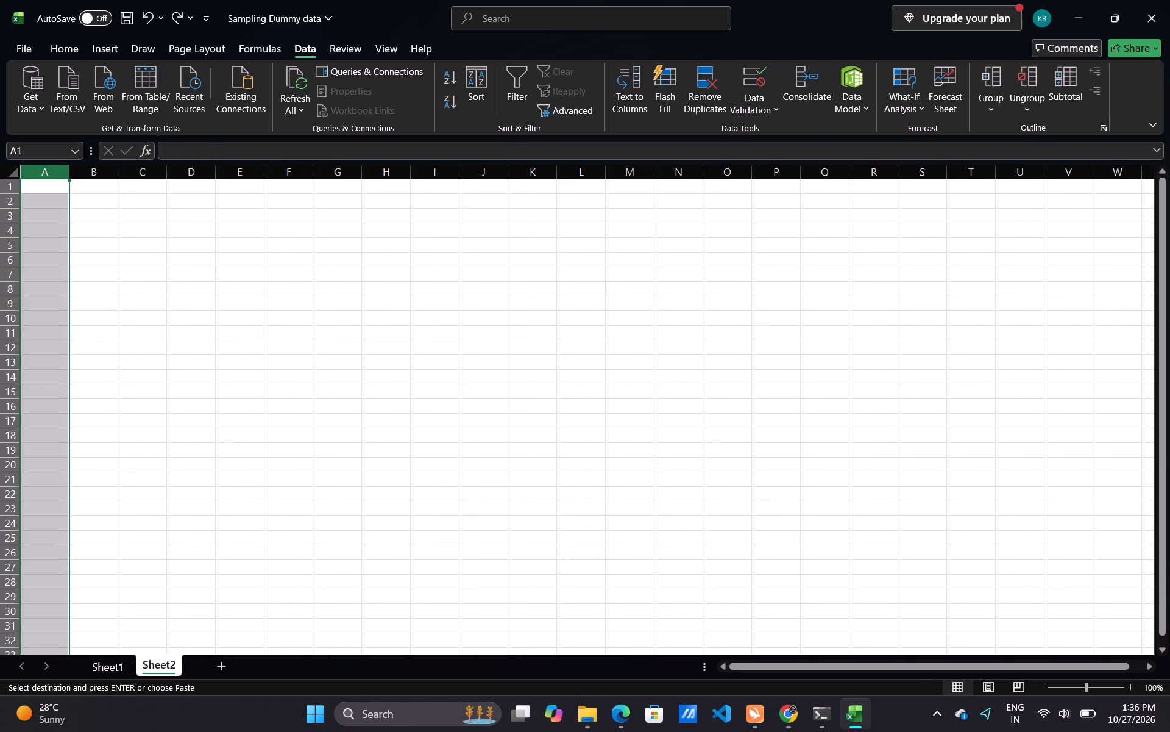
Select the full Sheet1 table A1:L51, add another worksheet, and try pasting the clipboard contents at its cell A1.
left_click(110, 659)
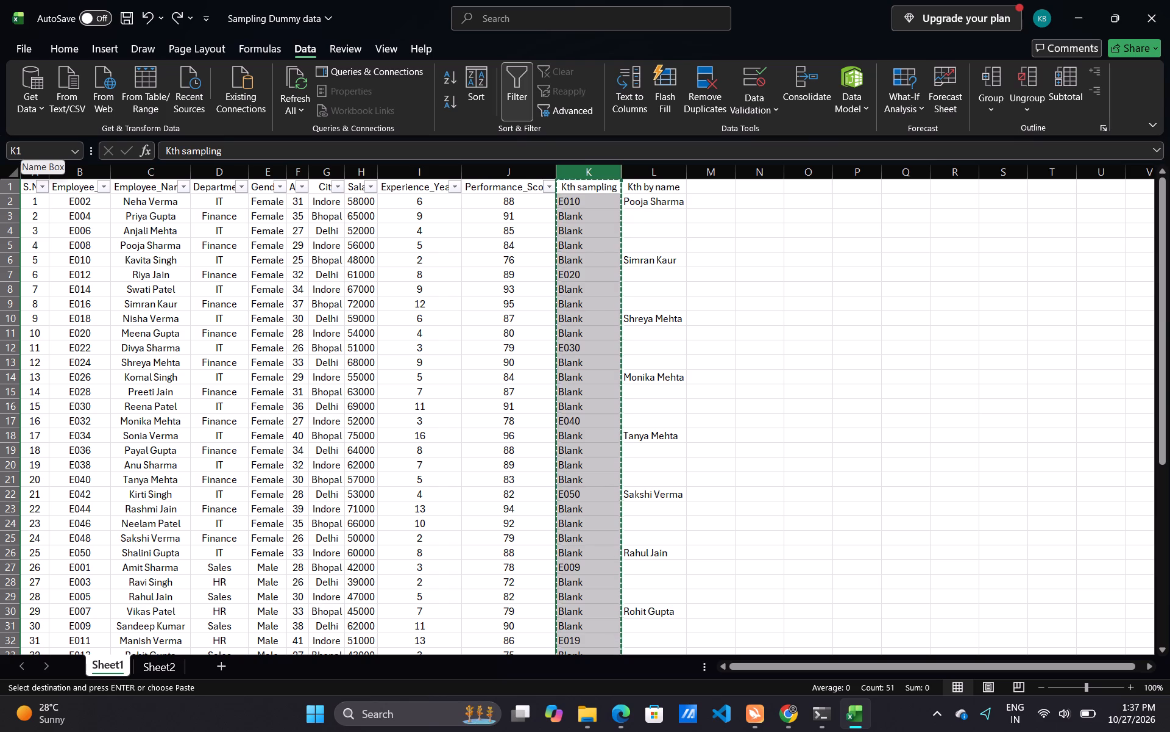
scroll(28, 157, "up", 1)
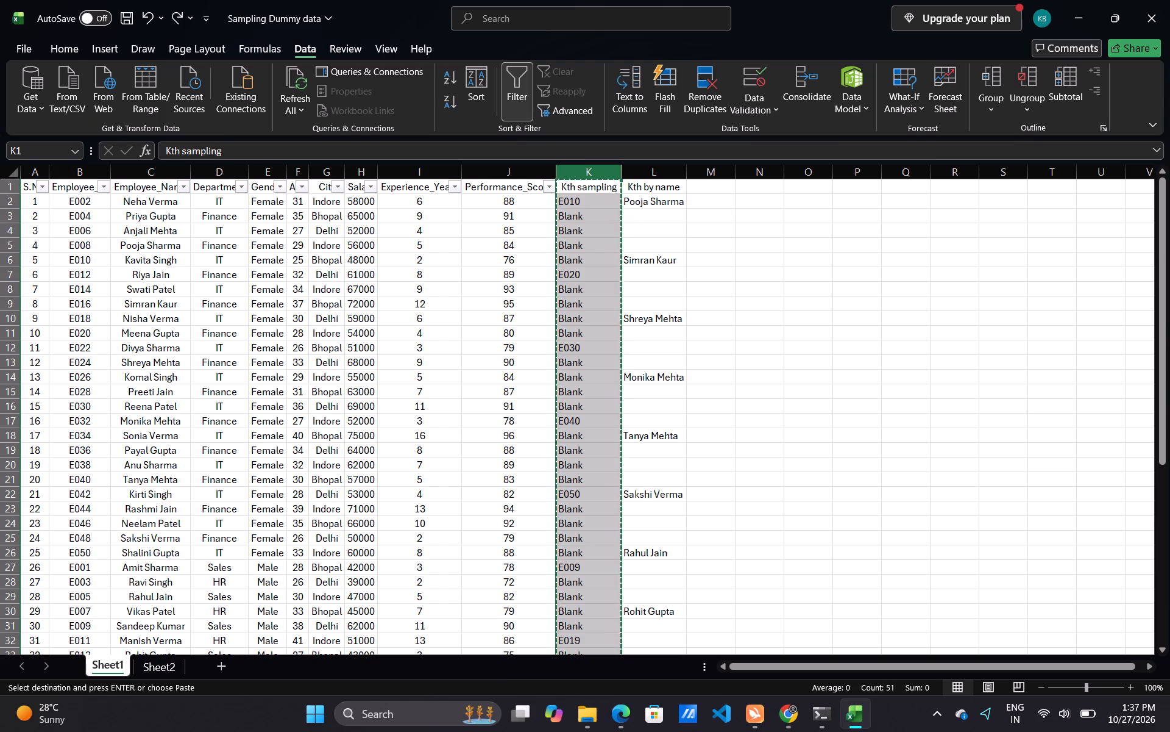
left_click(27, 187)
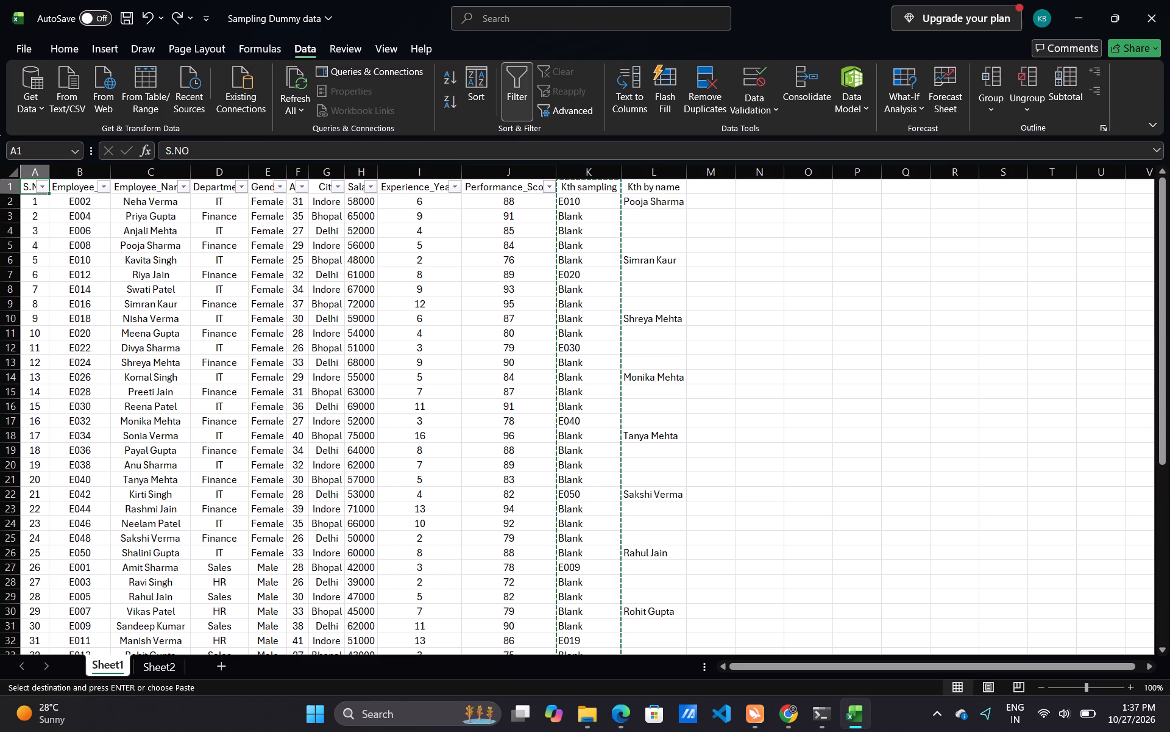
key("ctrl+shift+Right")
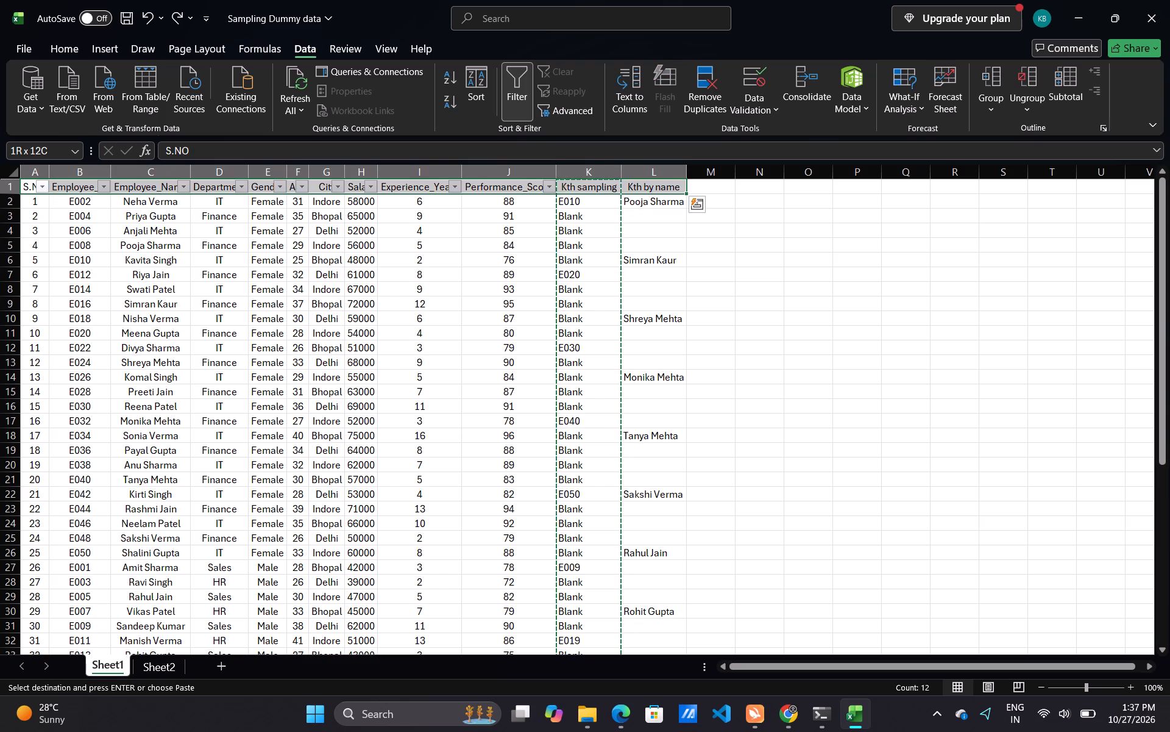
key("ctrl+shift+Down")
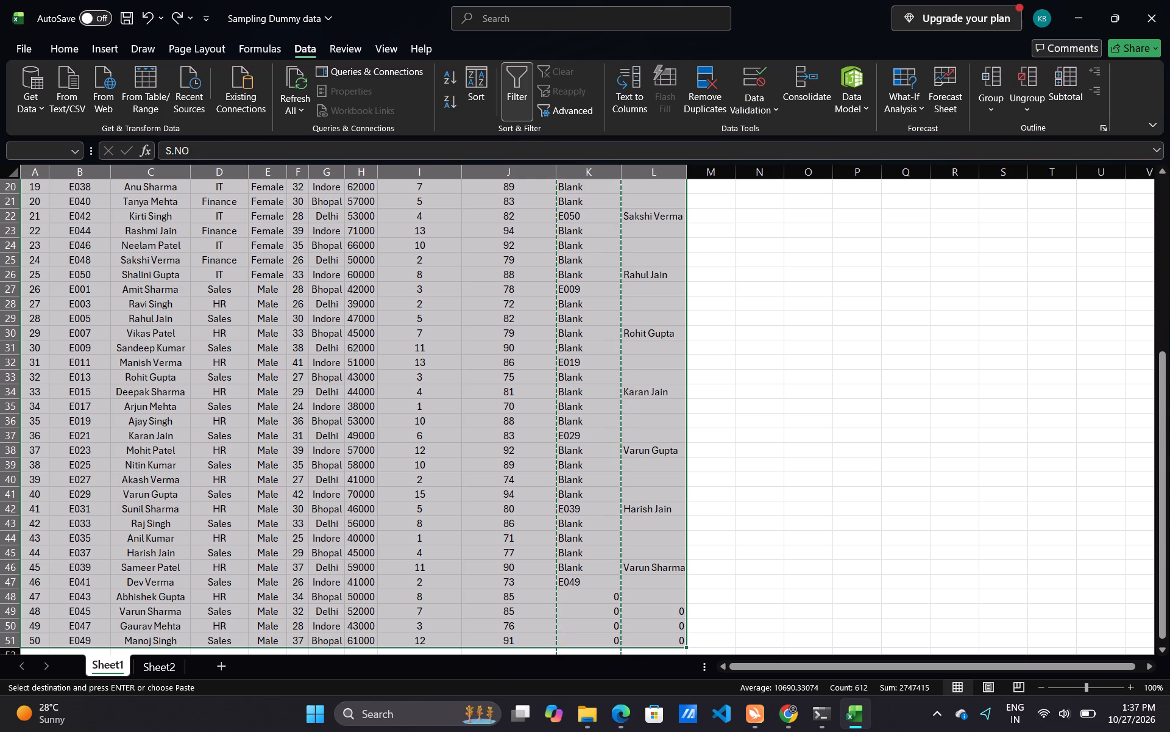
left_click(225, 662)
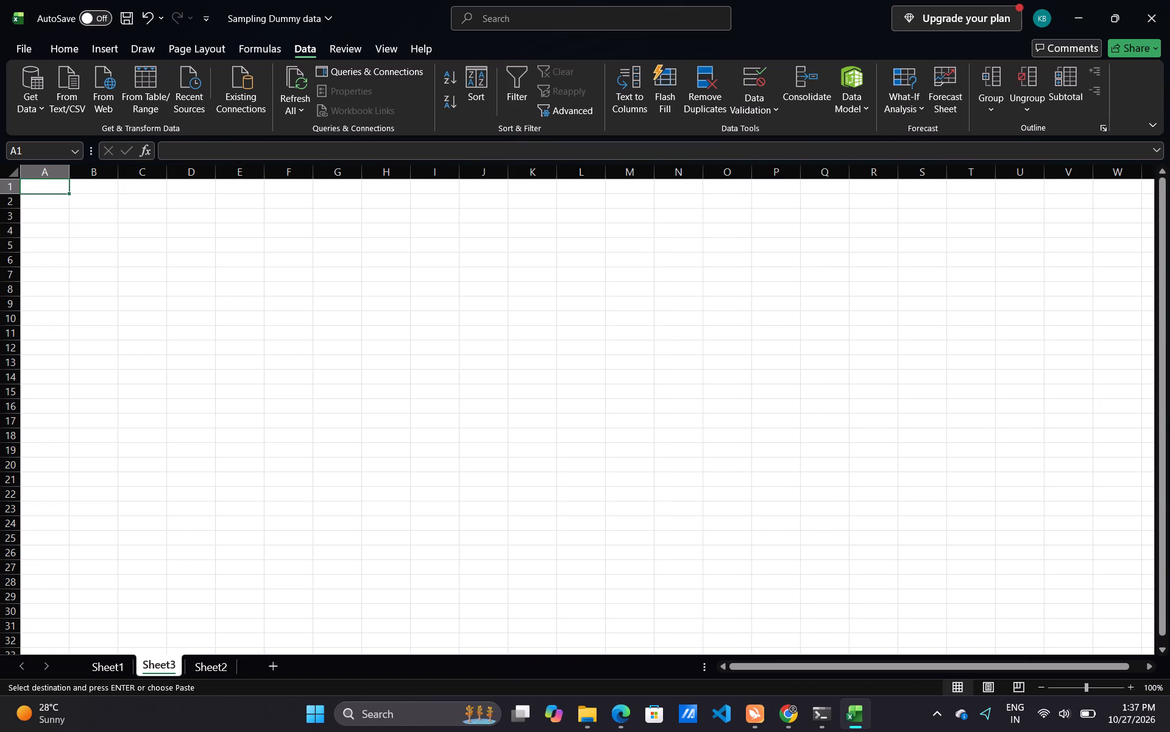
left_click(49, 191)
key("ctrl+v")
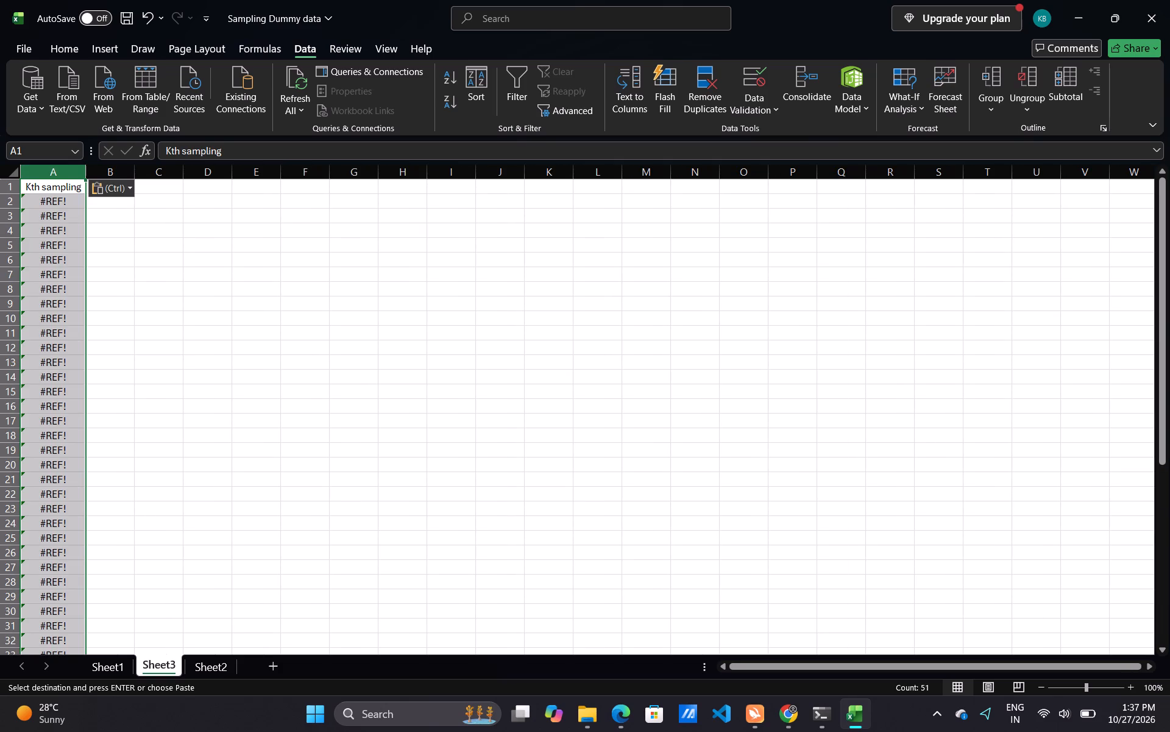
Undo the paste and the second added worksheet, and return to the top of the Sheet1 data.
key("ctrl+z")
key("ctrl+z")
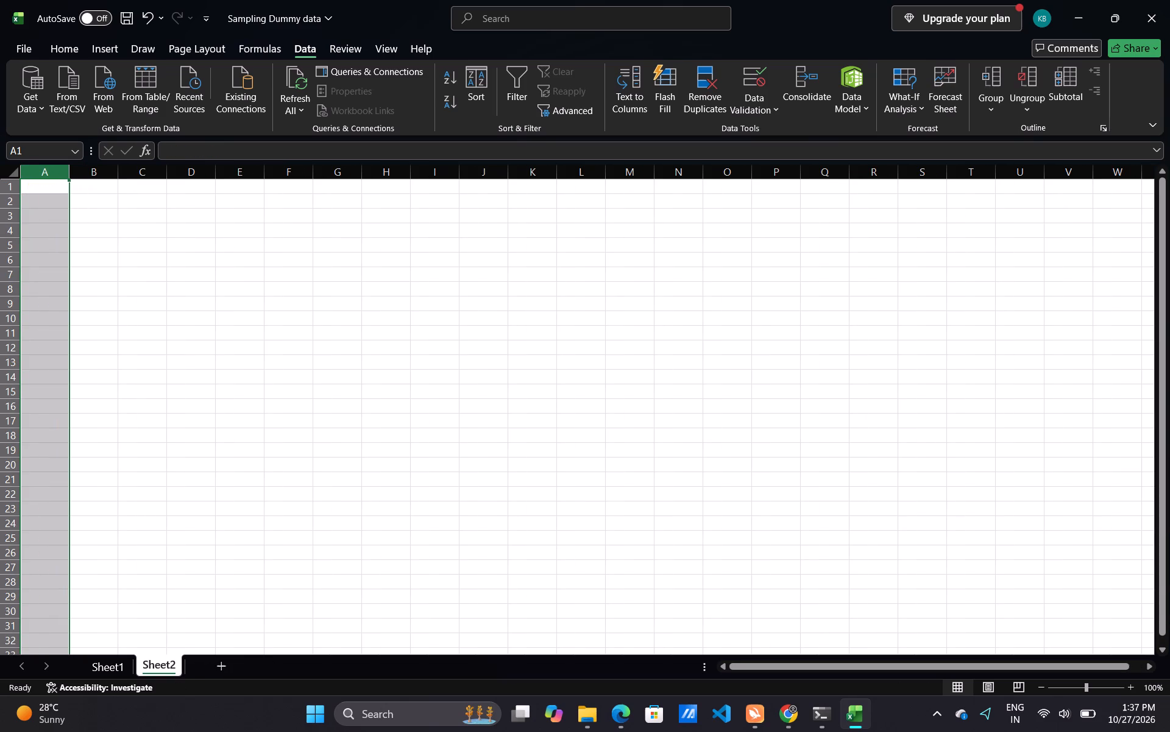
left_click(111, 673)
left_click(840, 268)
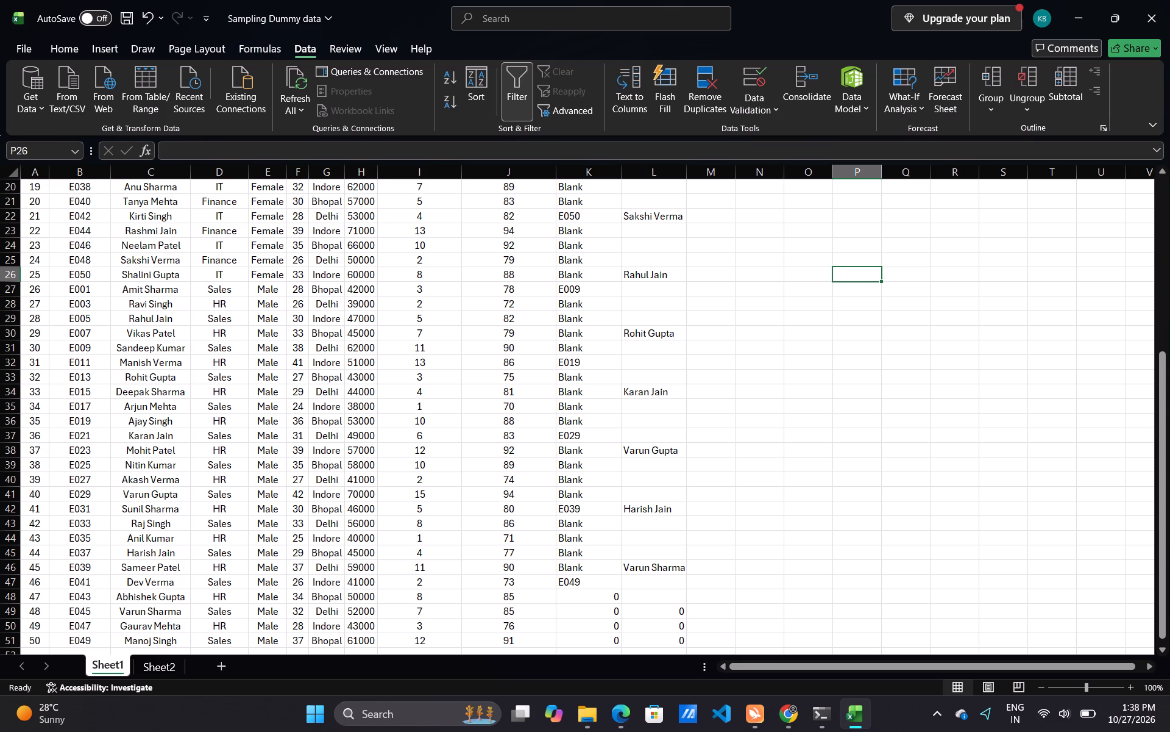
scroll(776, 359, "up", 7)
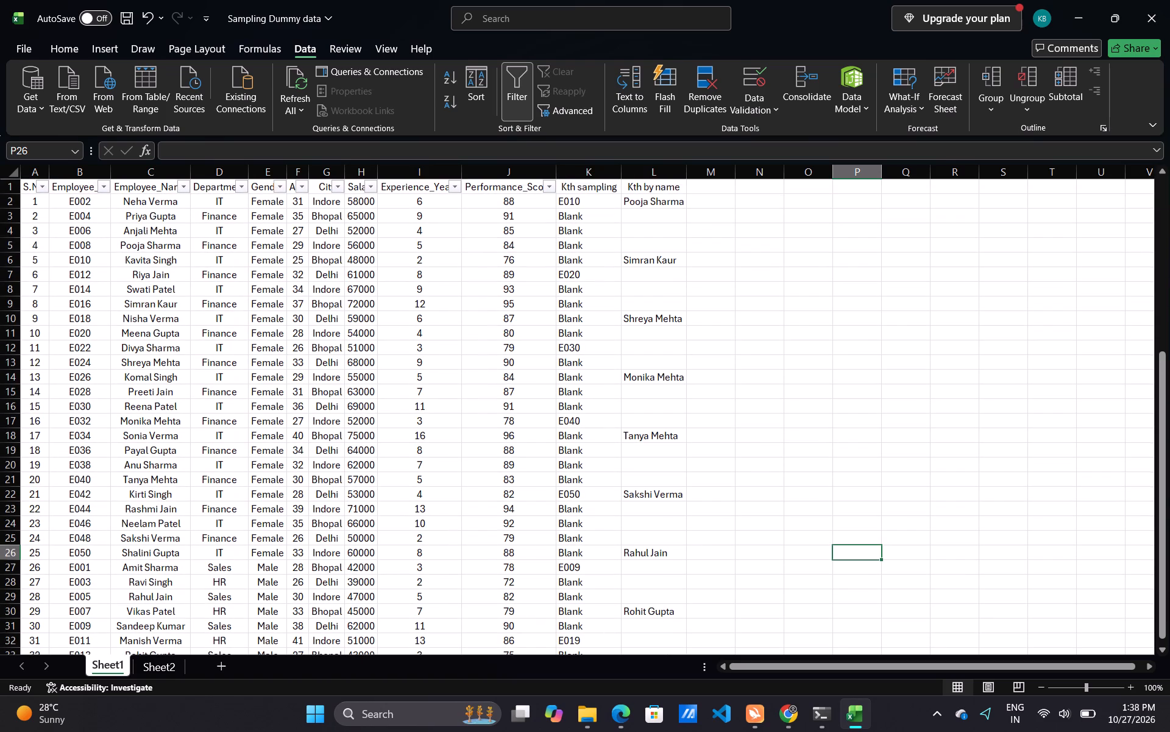
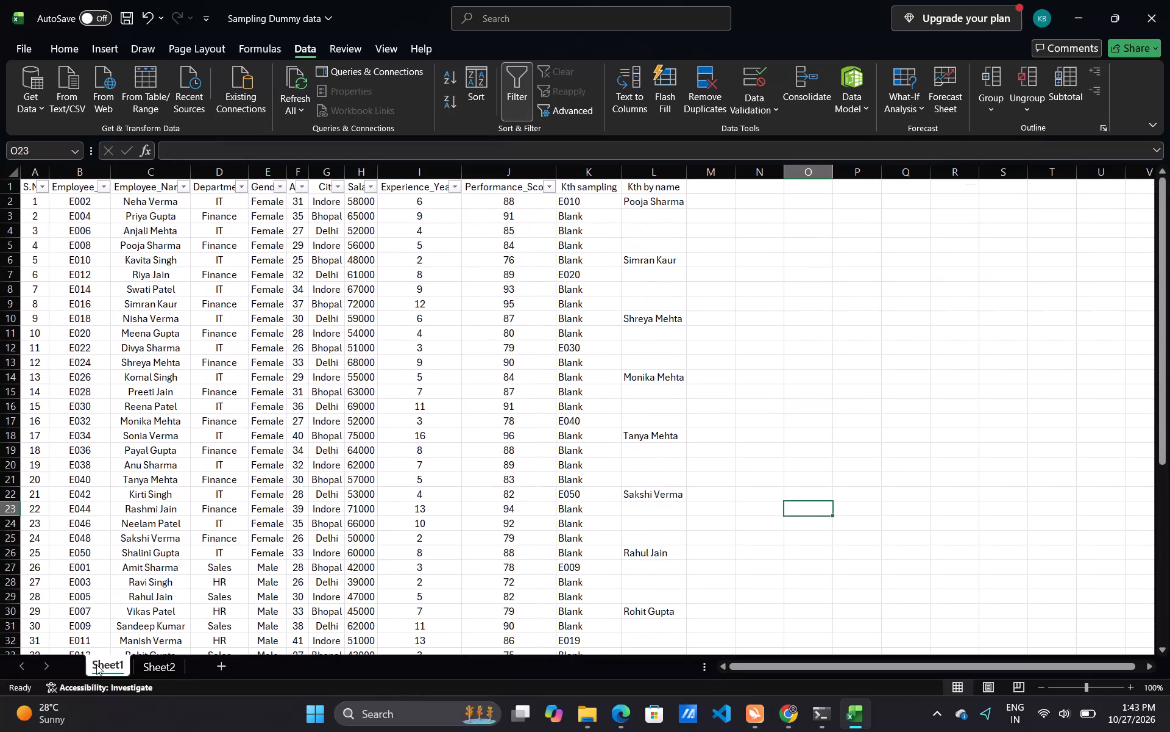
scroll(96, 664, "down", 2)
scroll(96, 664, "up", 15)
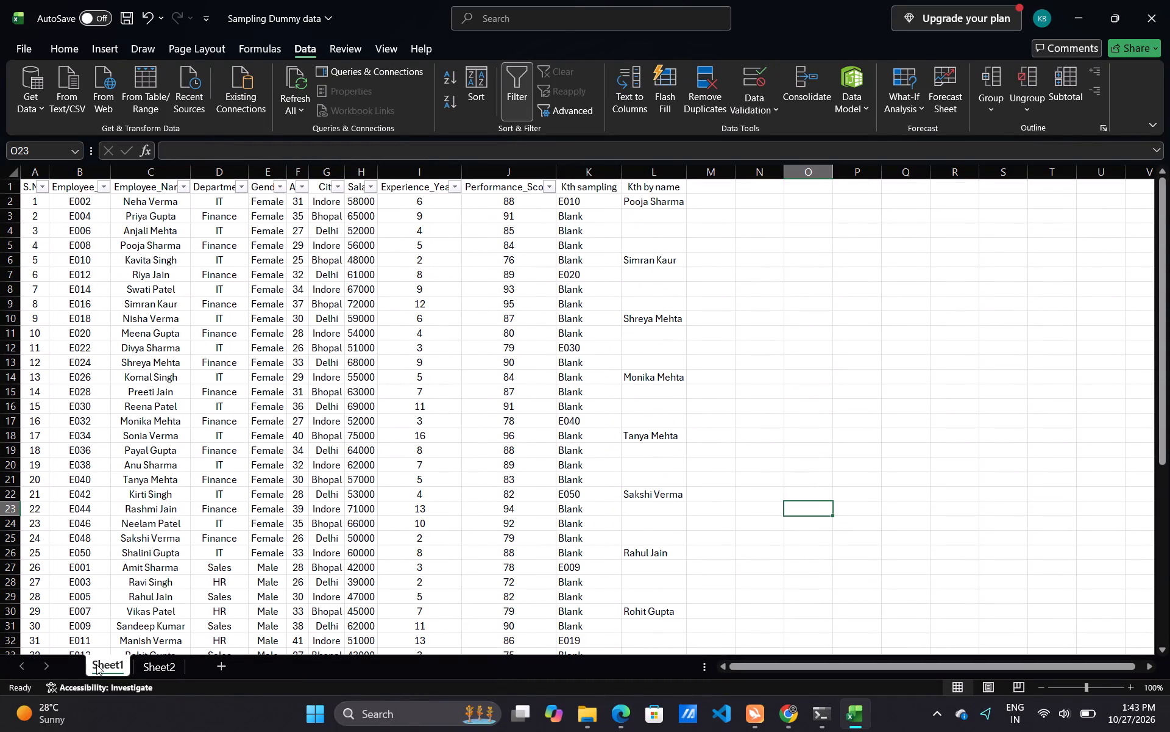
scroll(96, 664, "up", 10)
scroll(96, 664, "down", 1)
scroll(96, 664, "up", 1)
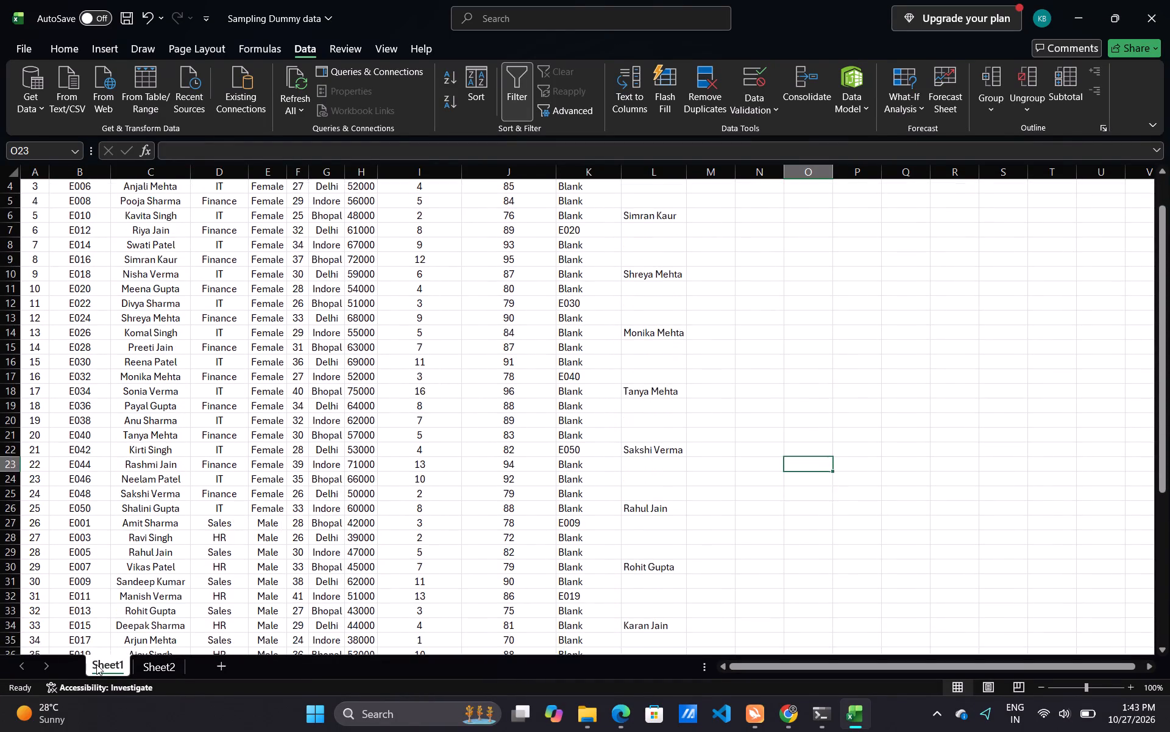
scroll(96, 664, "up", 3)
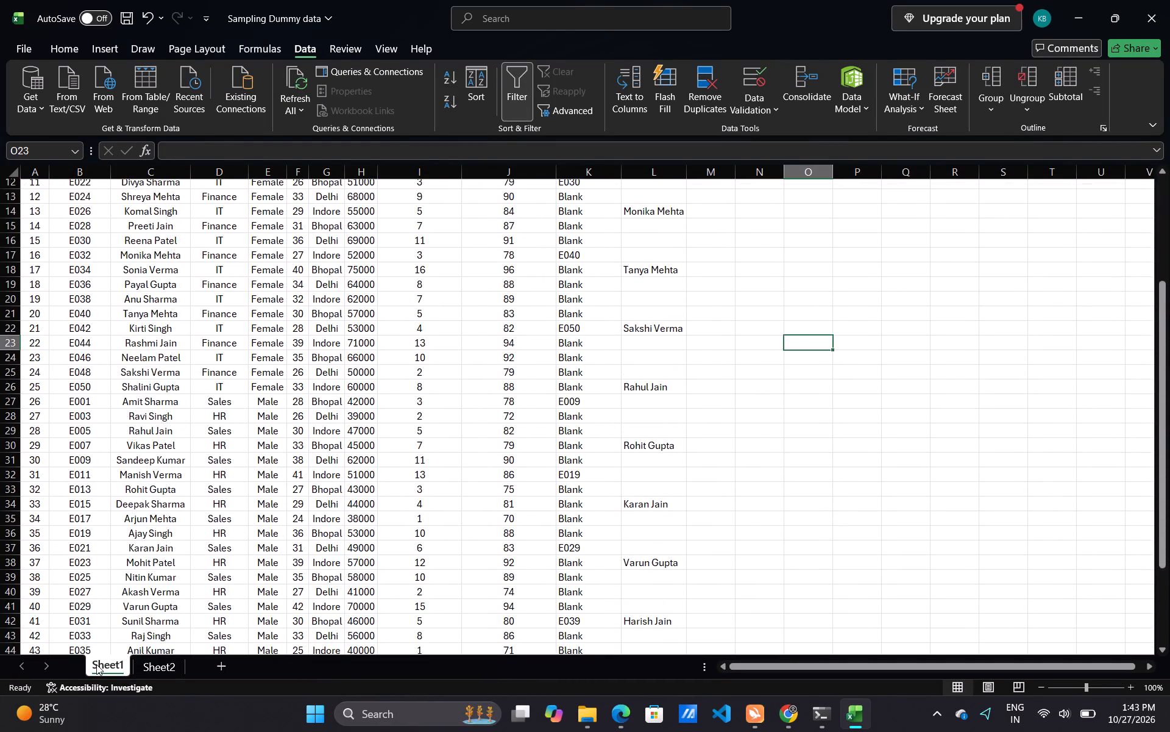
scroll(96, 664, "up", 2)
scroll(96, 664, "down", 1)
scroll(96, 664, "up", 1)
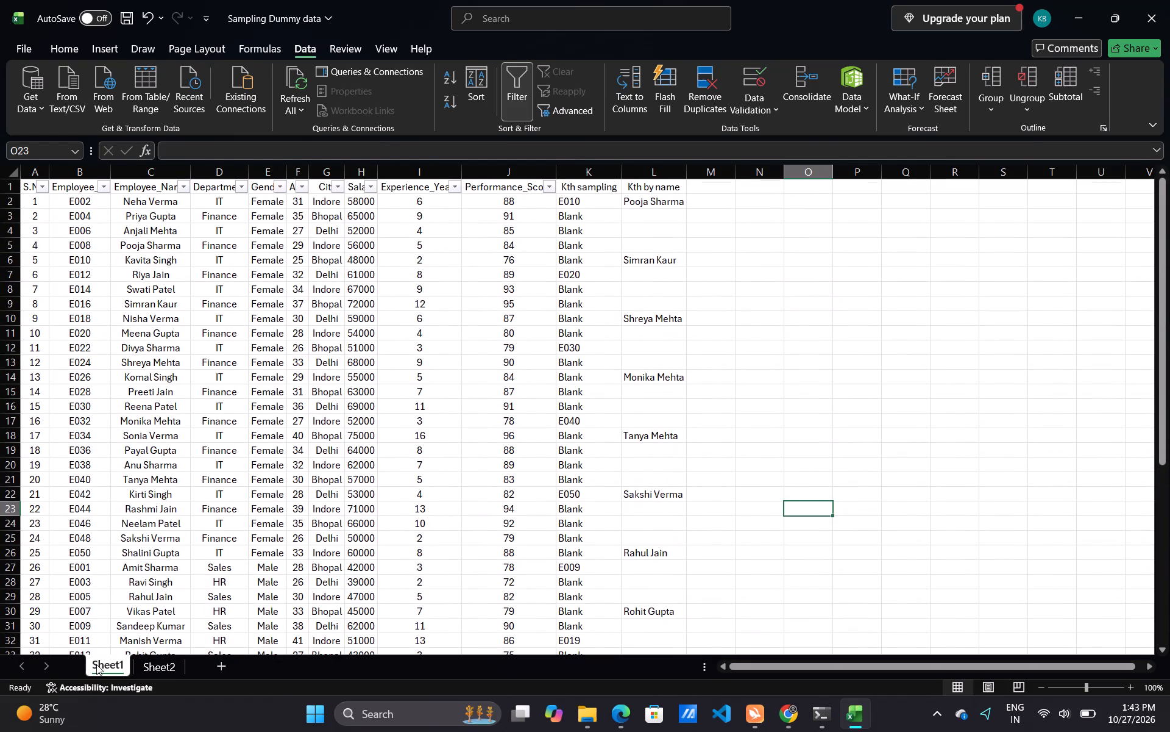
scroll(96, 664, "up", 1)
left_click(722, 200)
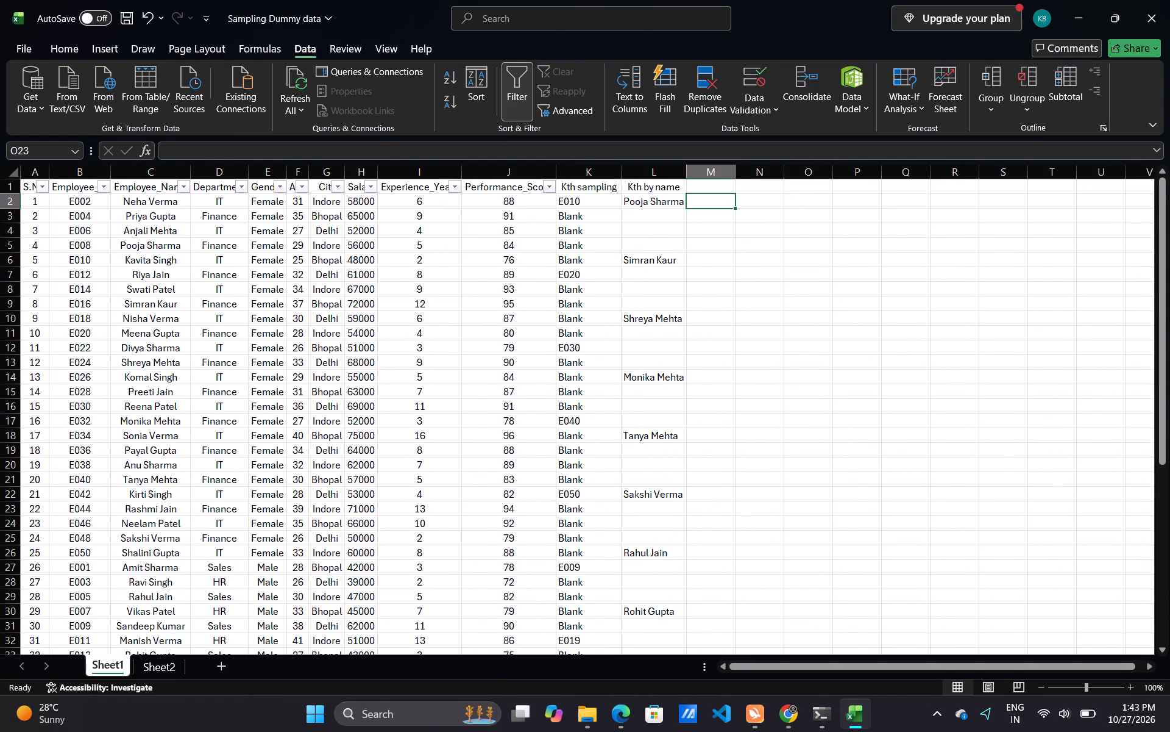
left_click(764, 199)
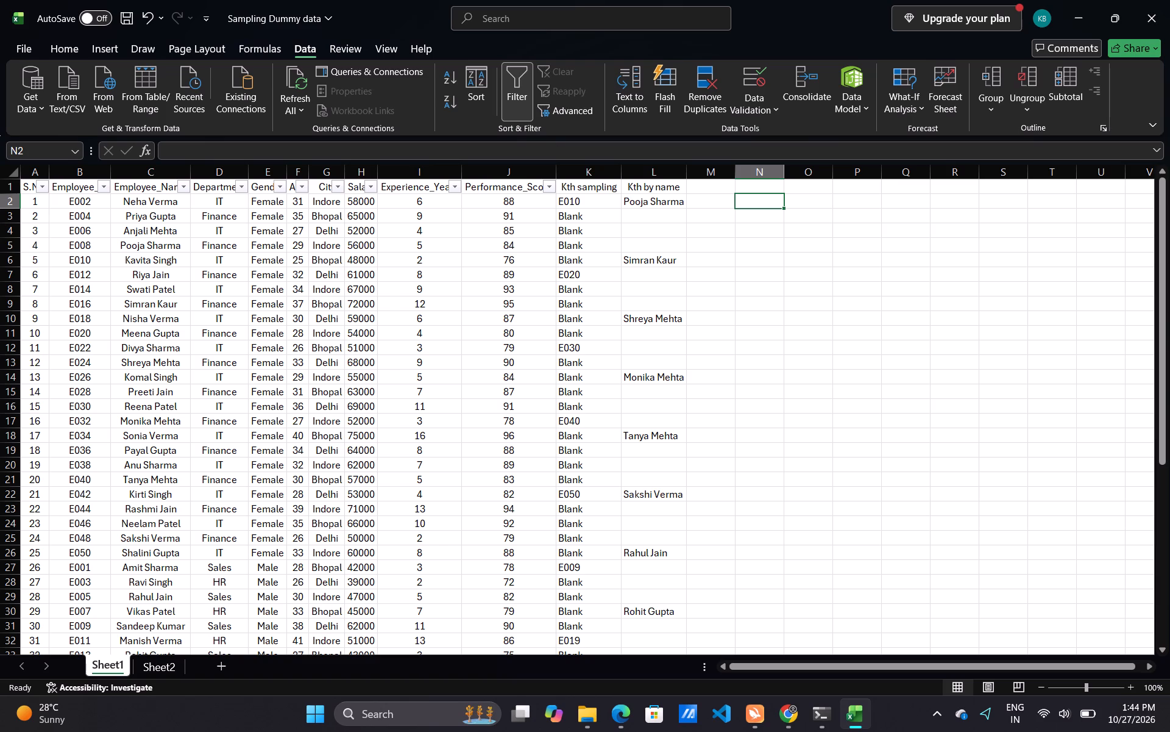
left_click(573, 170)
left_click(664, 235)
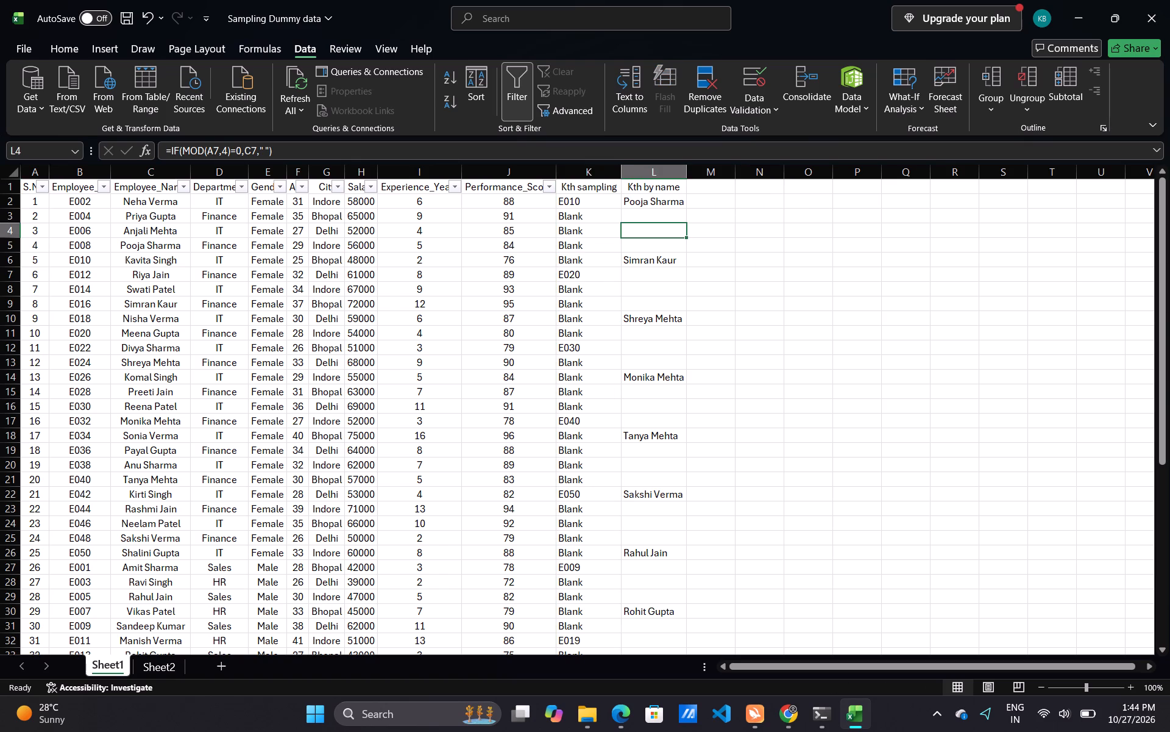
Remove the Sheet1 filter and reapply it so the header row filters include Kth sampling and Kth by name.
left_click(604, 188)
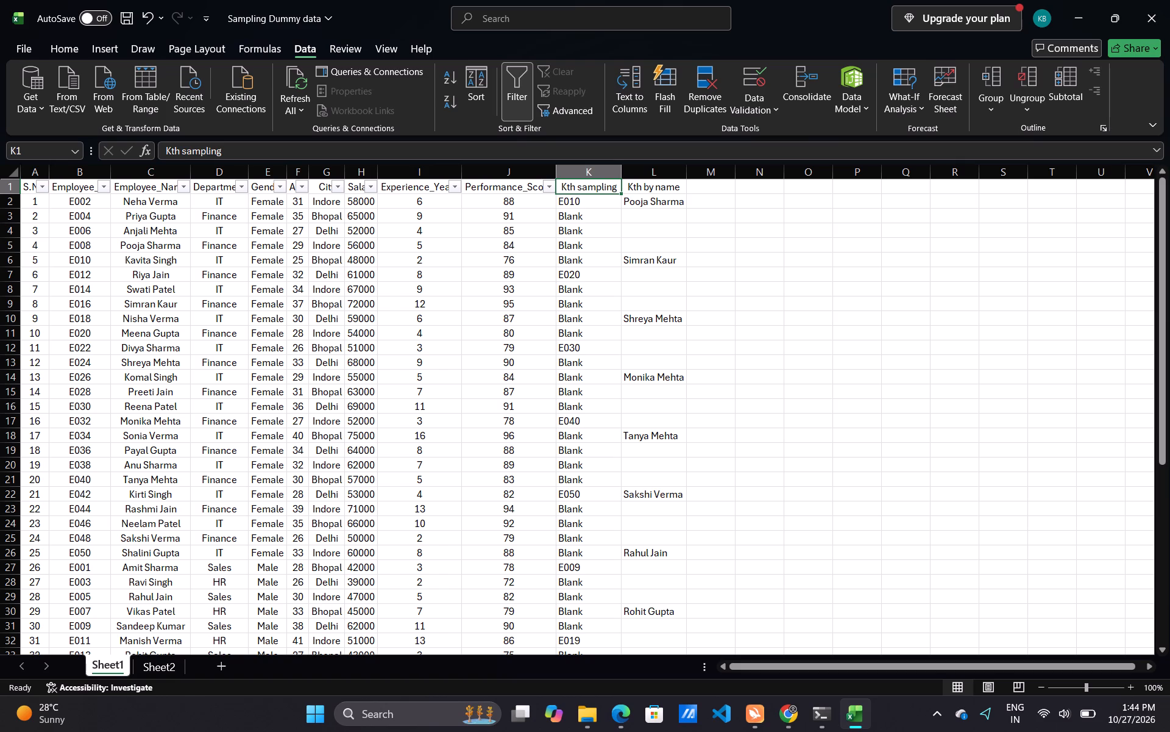
key("alt+d")
key("alt+f")
key("alt+f")
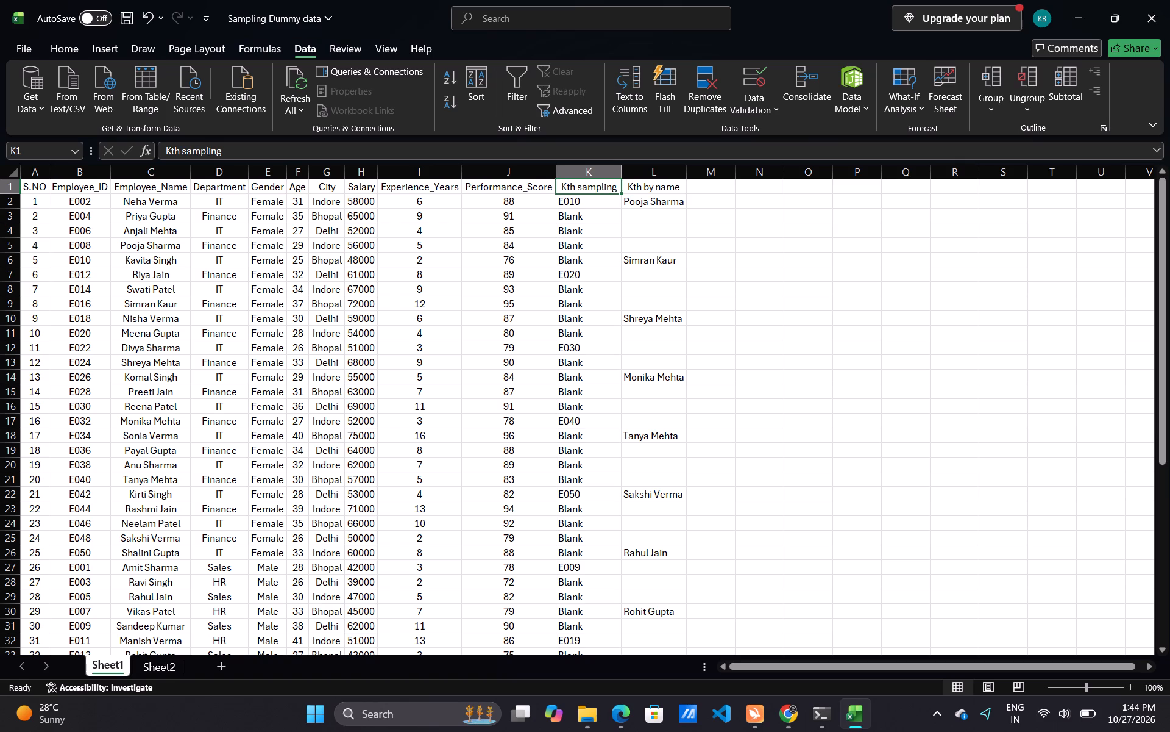
key("alt+d")
key("alt+f")
key("alt+f")
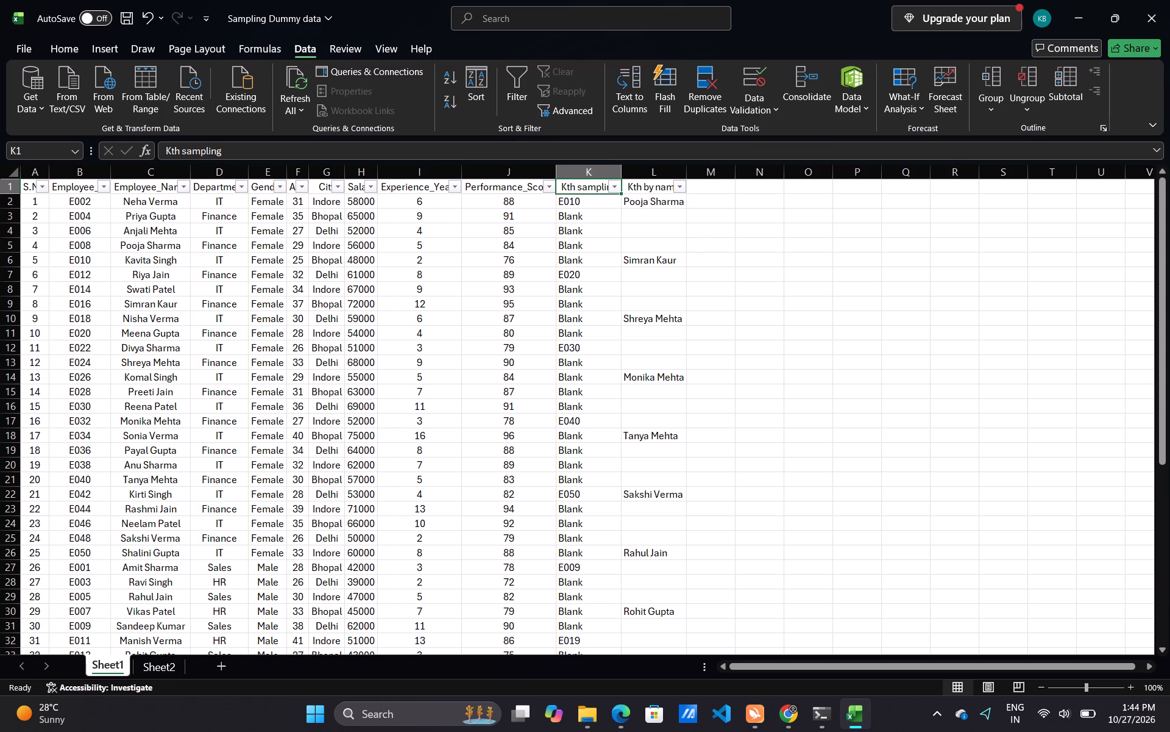
Filter the Kth sampling column to exclude the values 0 and Blank, keeping only the sampled employee IDs.
left_click(614, 184)
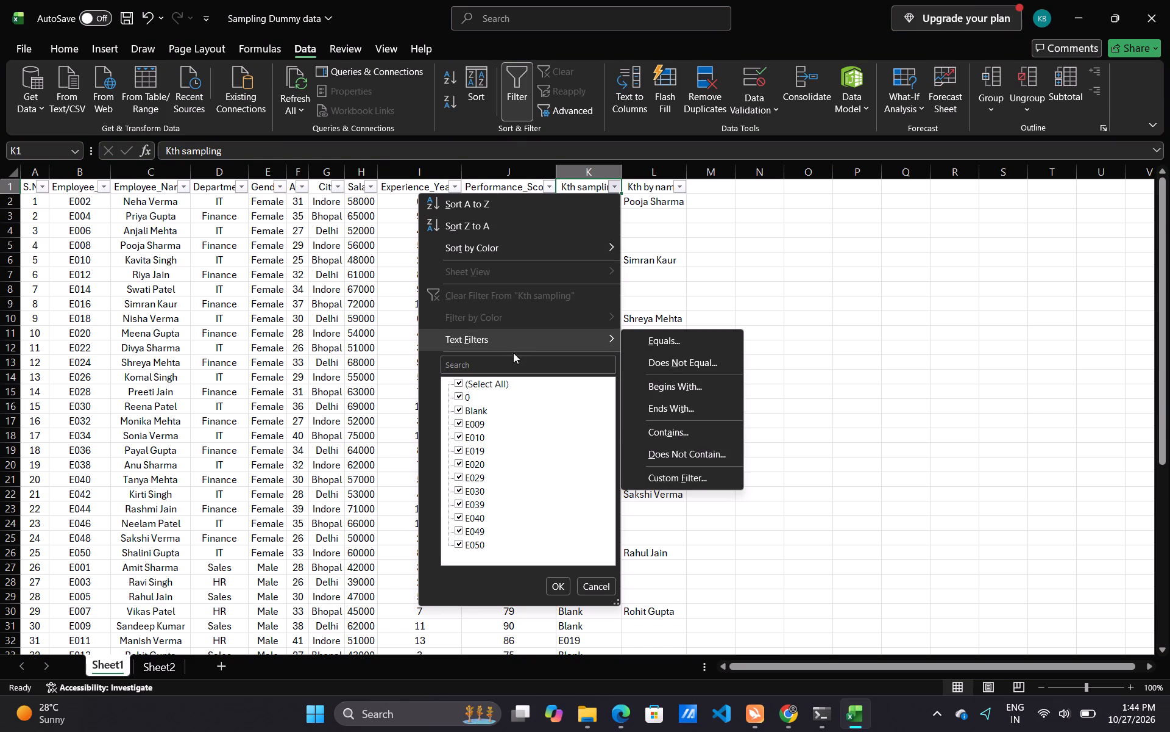
left_click(881, 254)
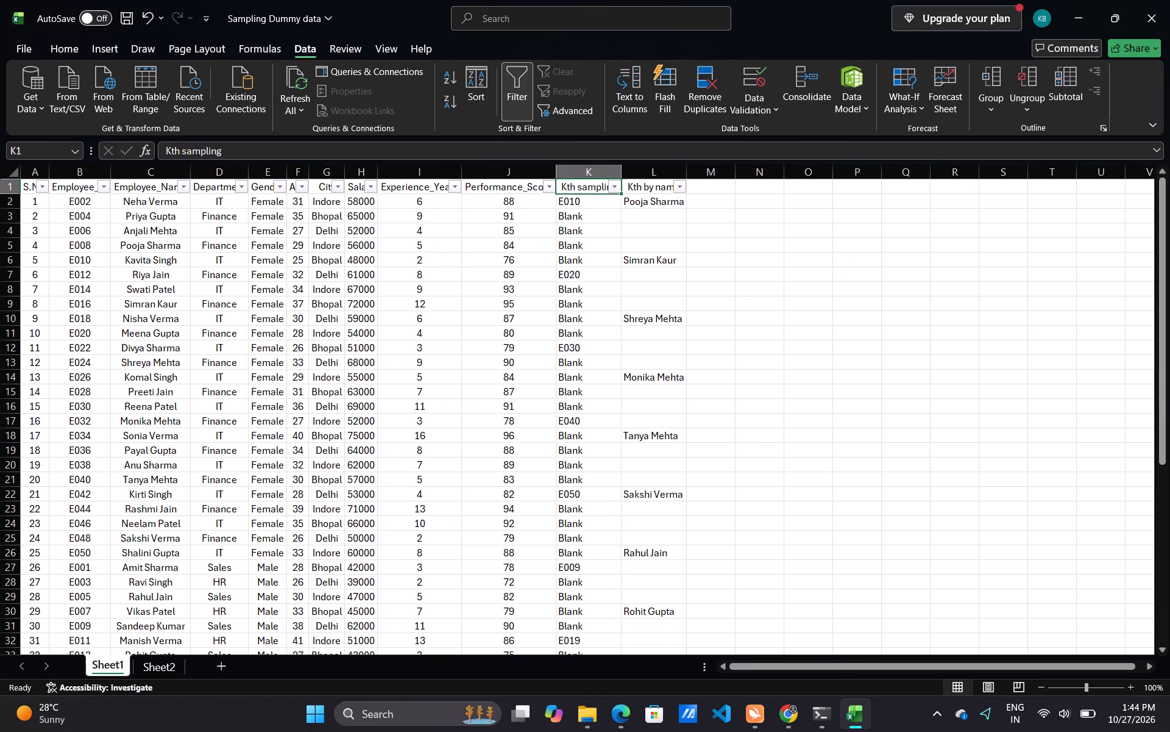
scroll(700, 294, "up", 1)
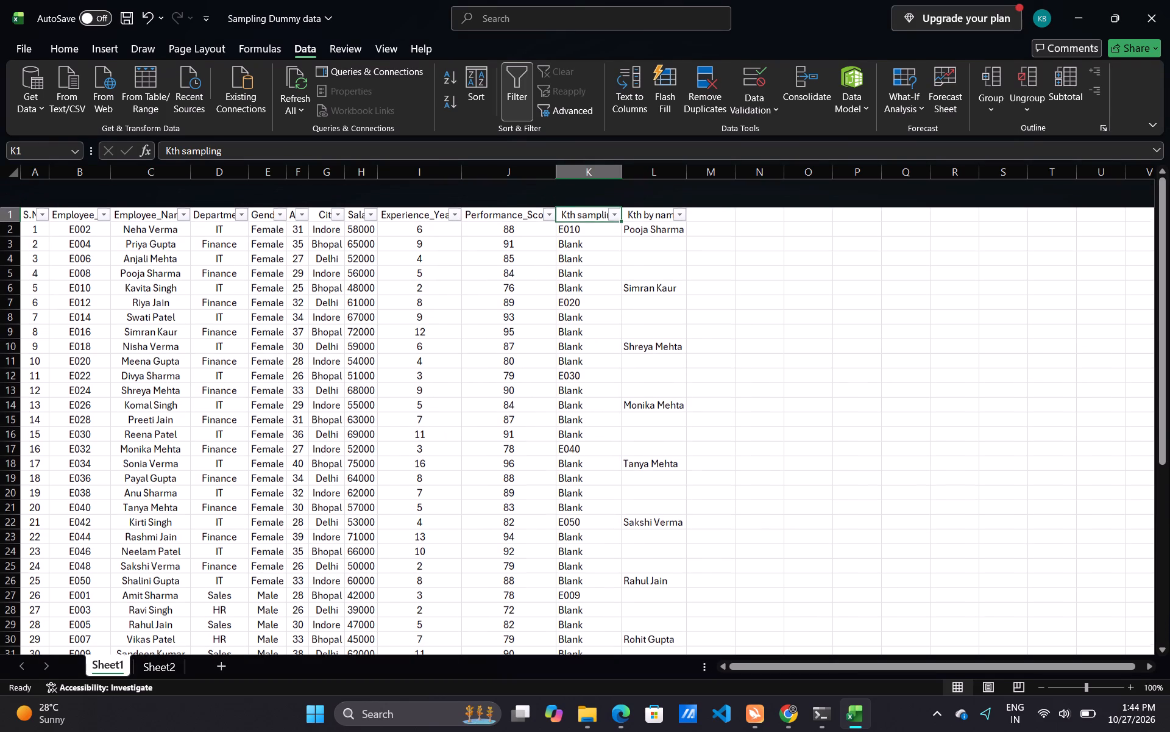
scroll(700, 294, "up", 2)
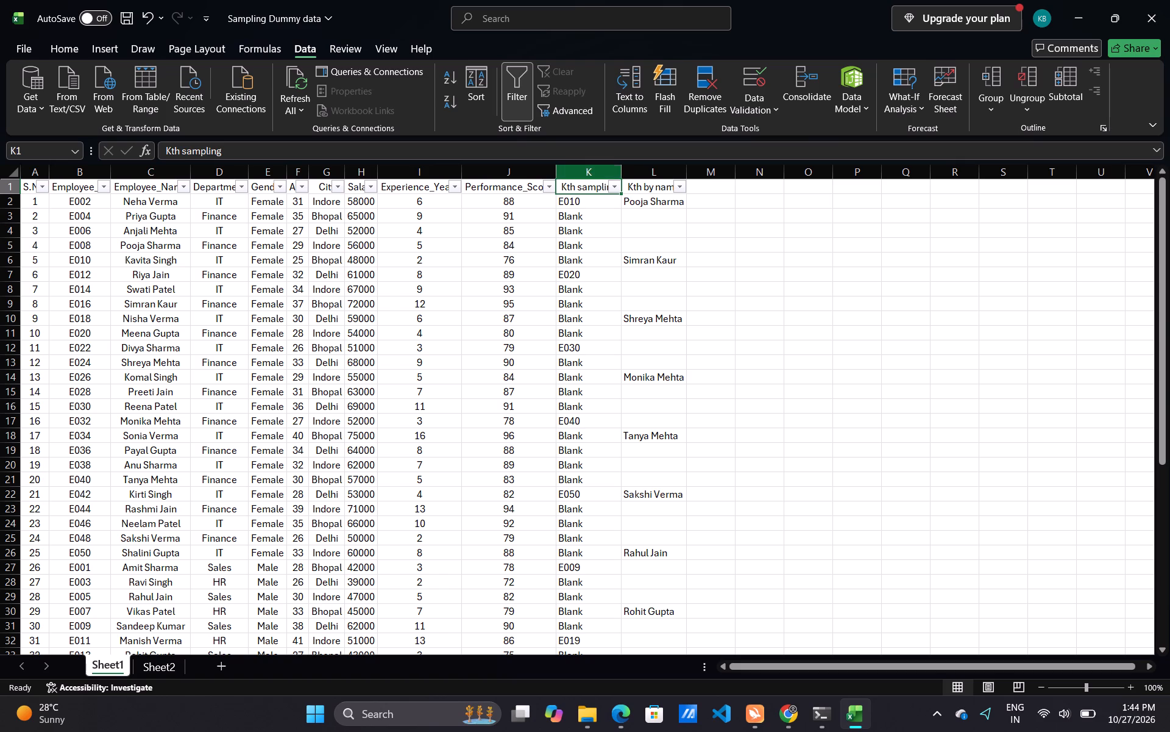
left_click(612, 186)
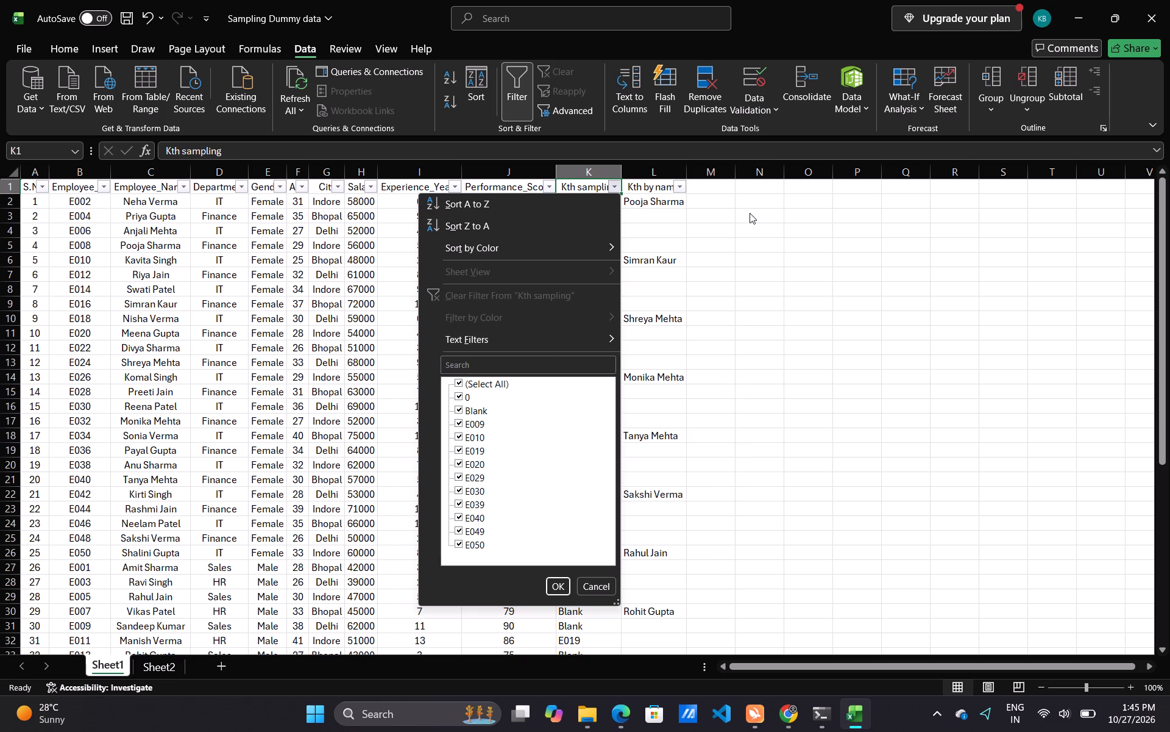
left_click(458, 411)
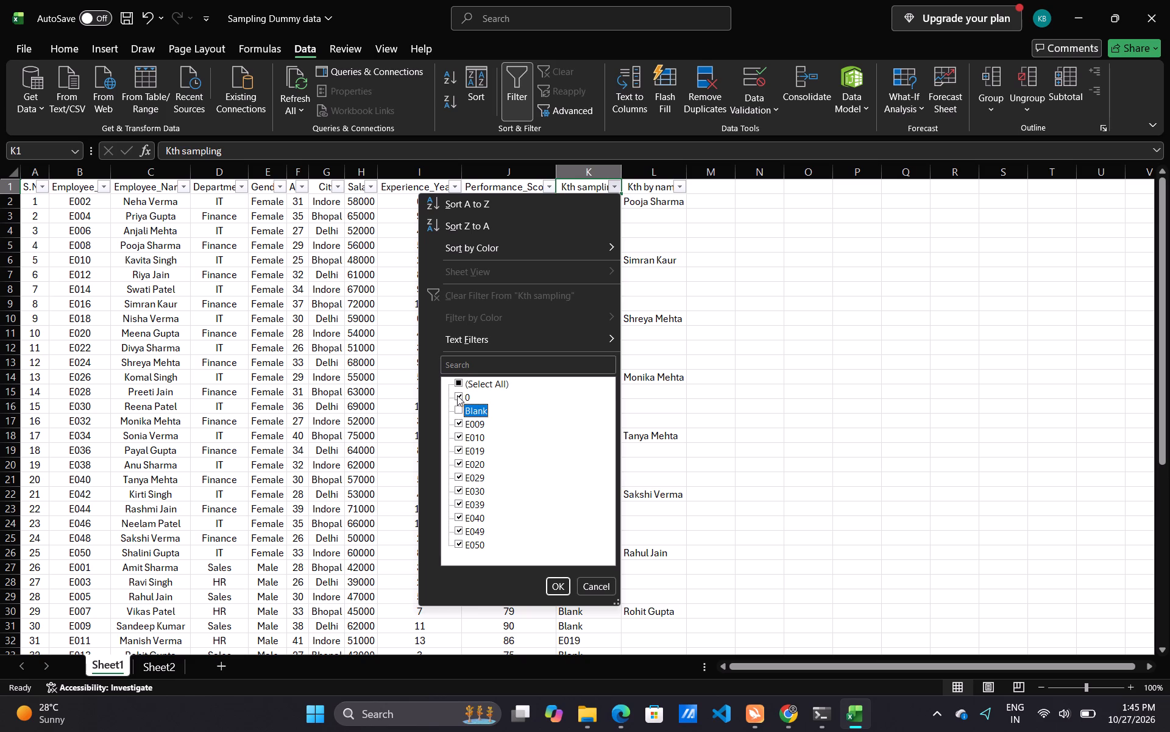
left_click(457, 395)
scroll(499, 477, "down", 6)
left_click(558, 586)
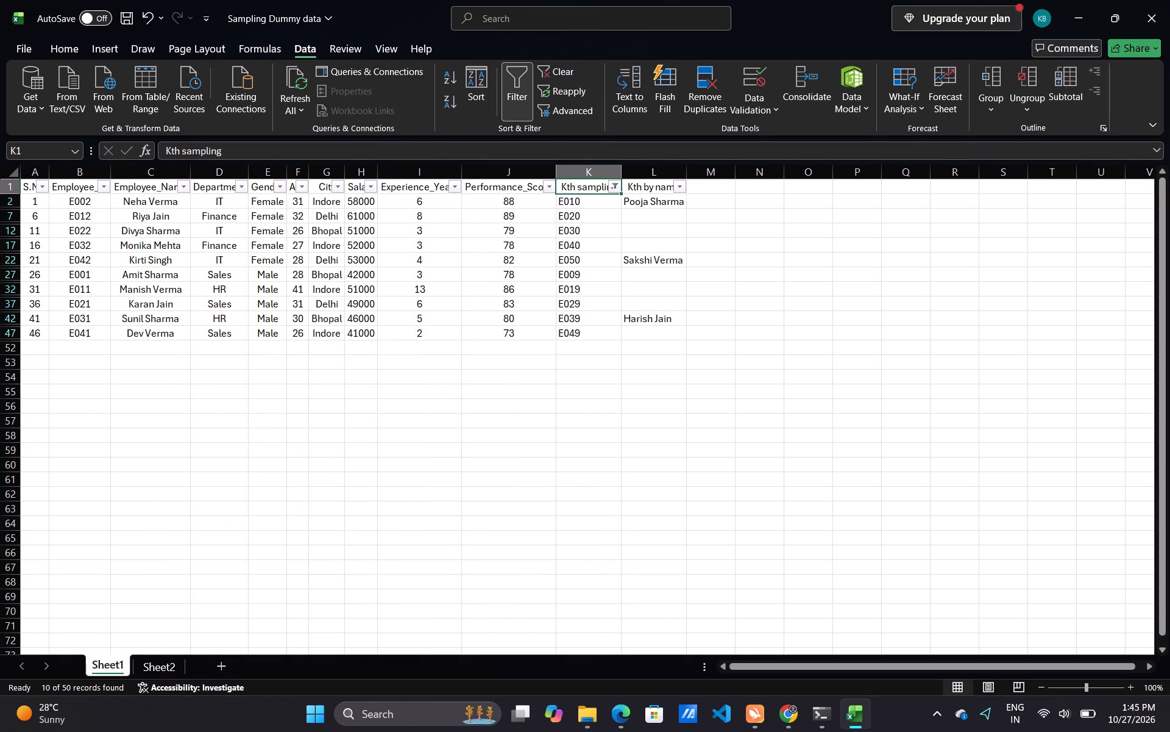
scroll(595, 485, "up", 6)
Copy the filtered Kth sampling cells from header K1 through K47 and paste them at A1 of Sheet2.
left_click(586, 169)
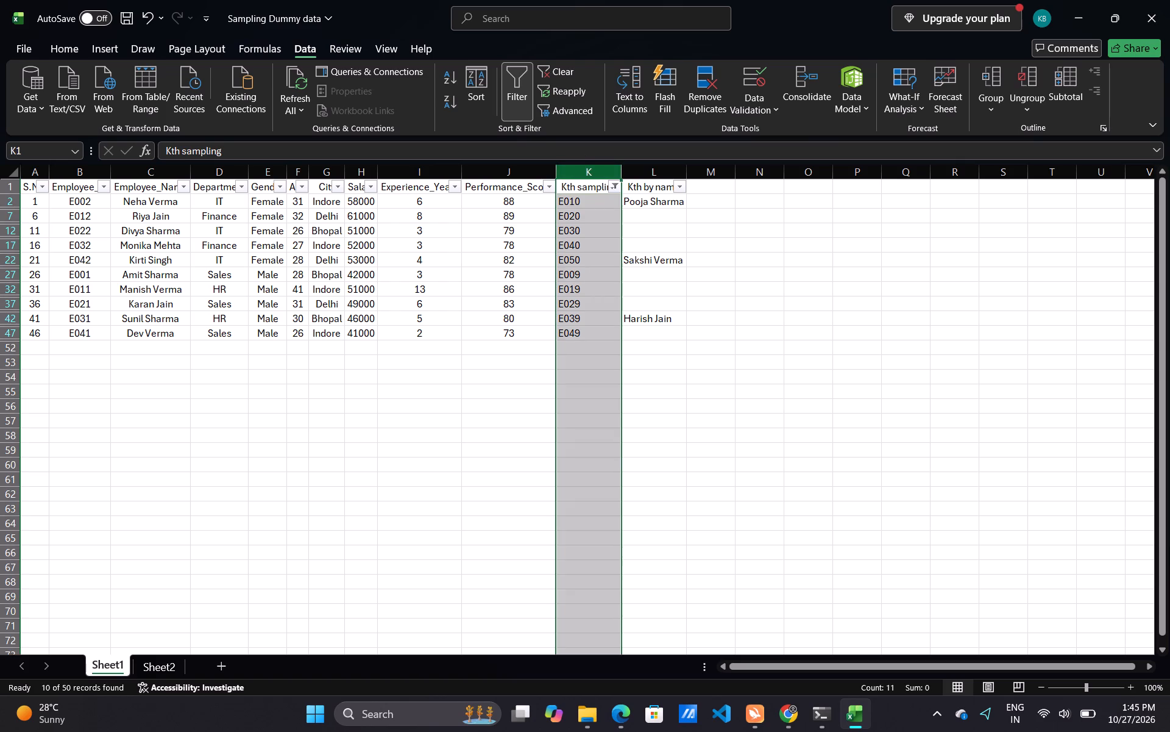
left_click(586, 177)
left_click_drag(581, 188, 608, 337)
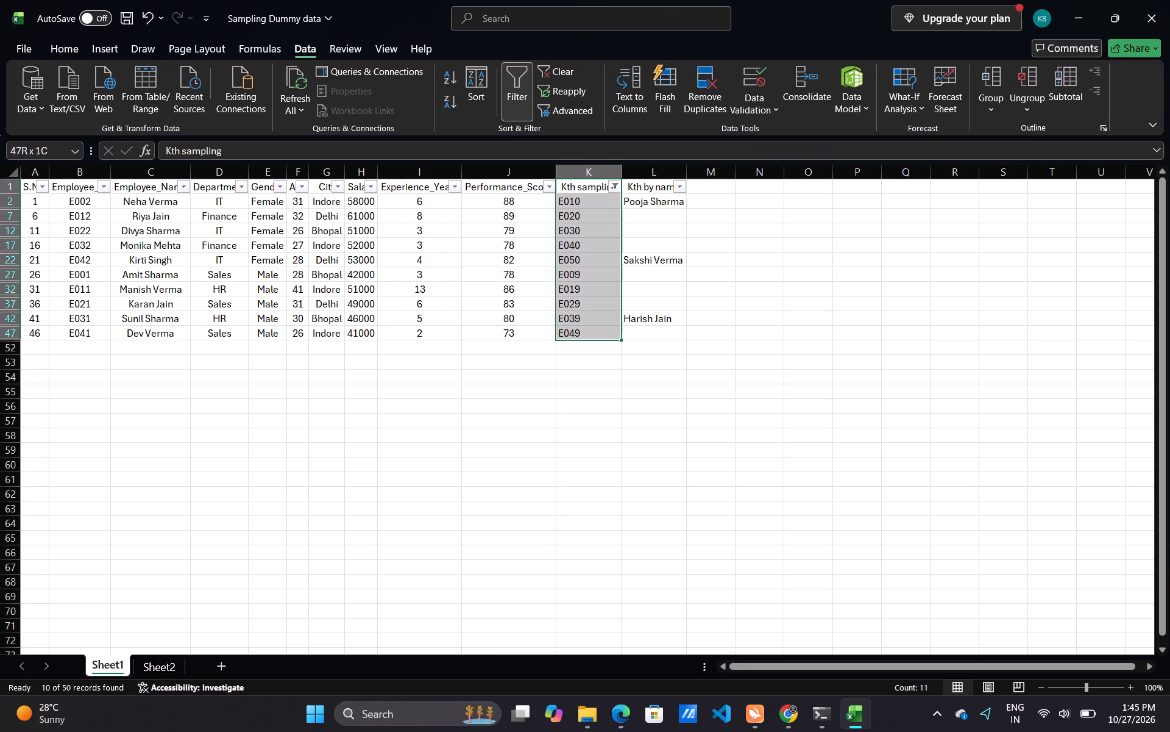
left_click_drag(608, 337, 608, 338)
key("ctrl+c")
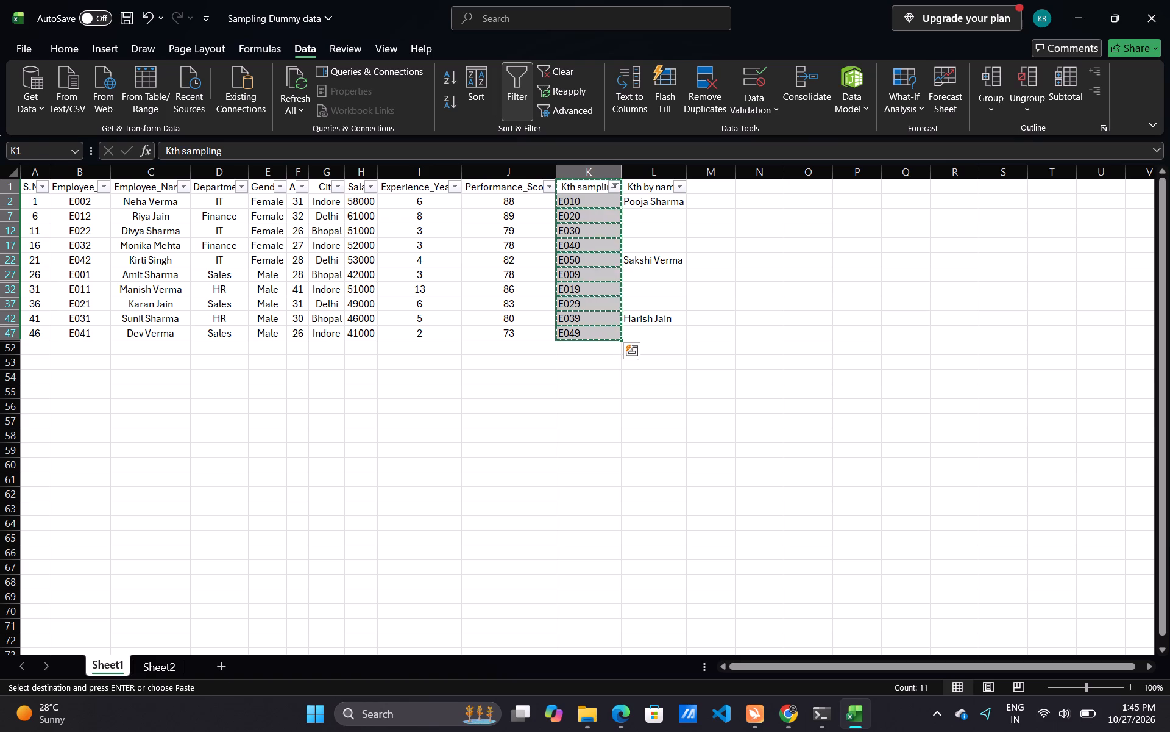
left_click(170, 673)
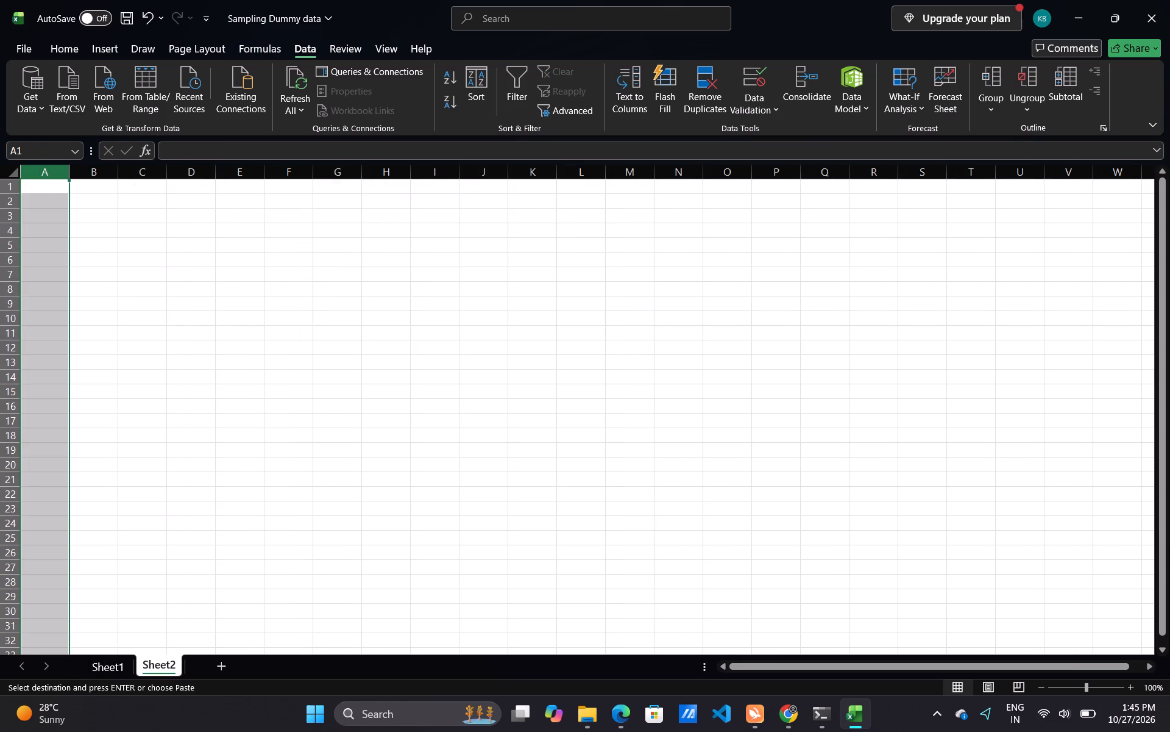
left_click(43, 194)
left_click(43, 185)
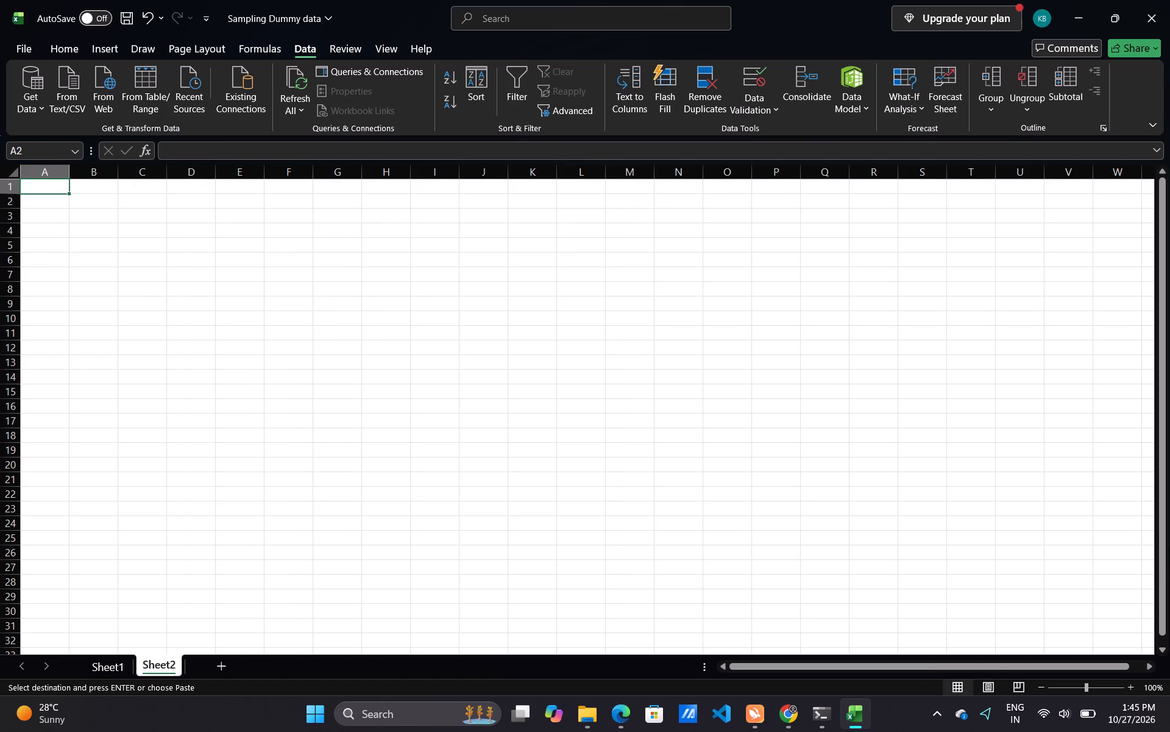
key("ctrl+v")
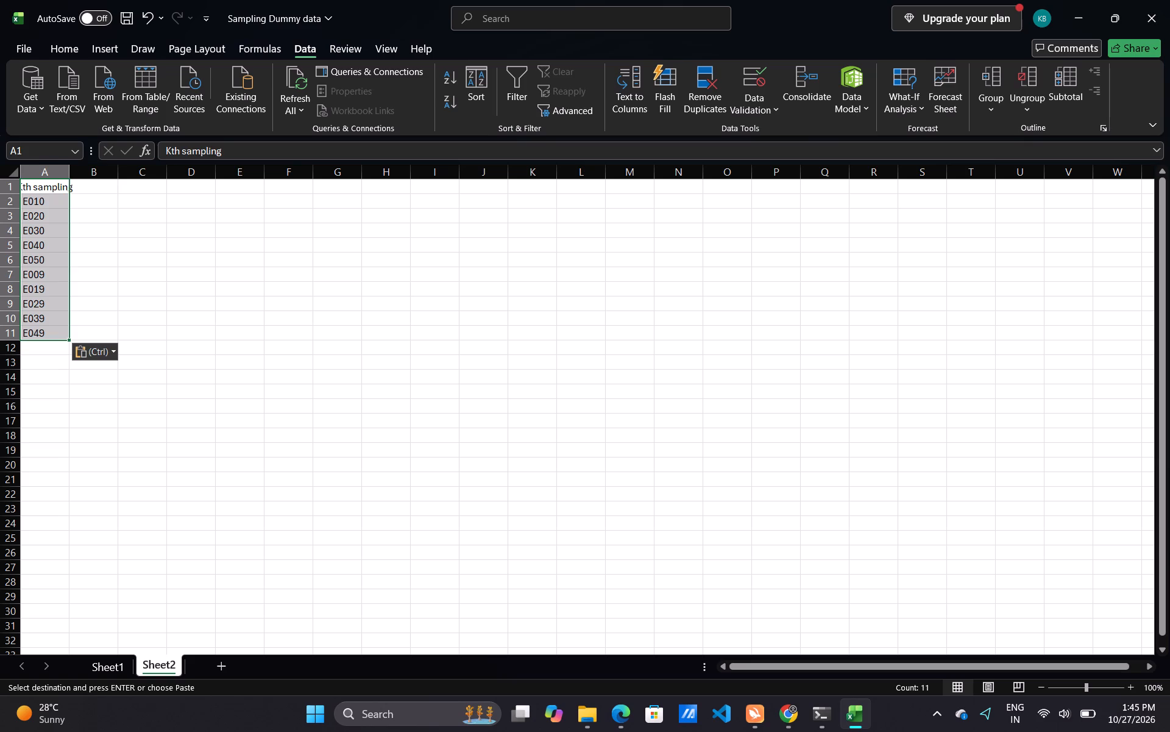
Start a VLOOKUP formula in Sheet2 cell B2, with C15 as the lookup value.
left_click(86, 193)
scroll(80, 197, "right", 1)
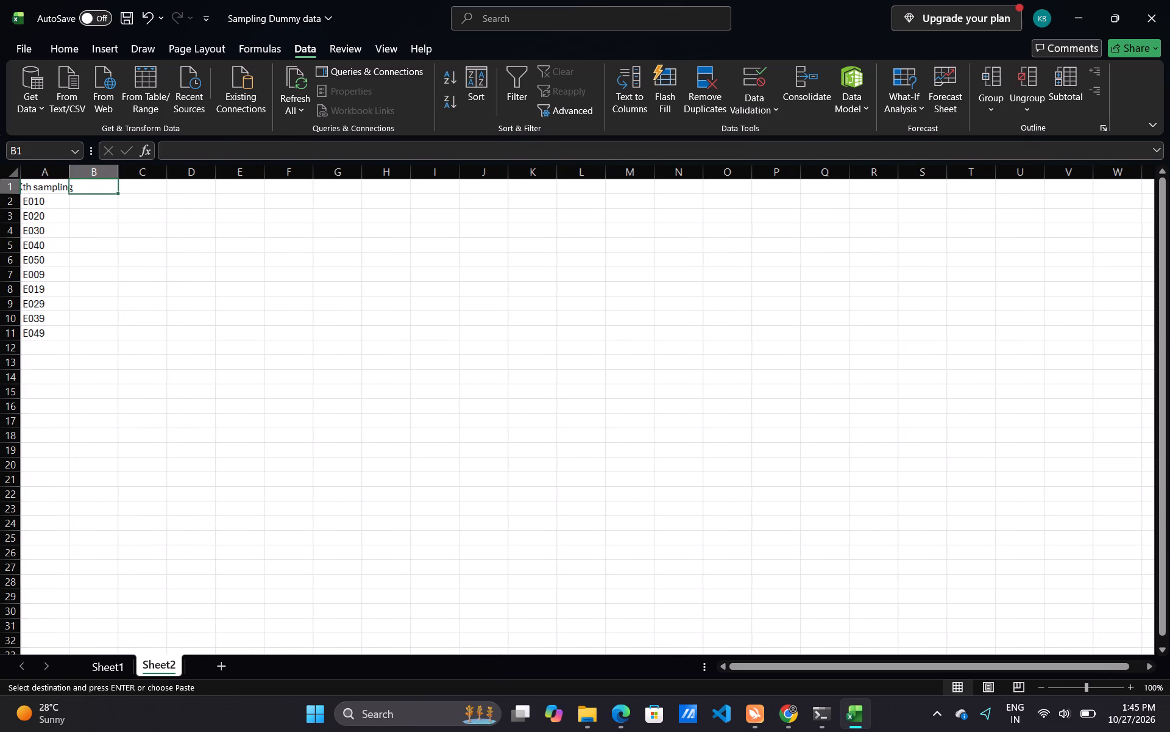
left_click(88, 199)
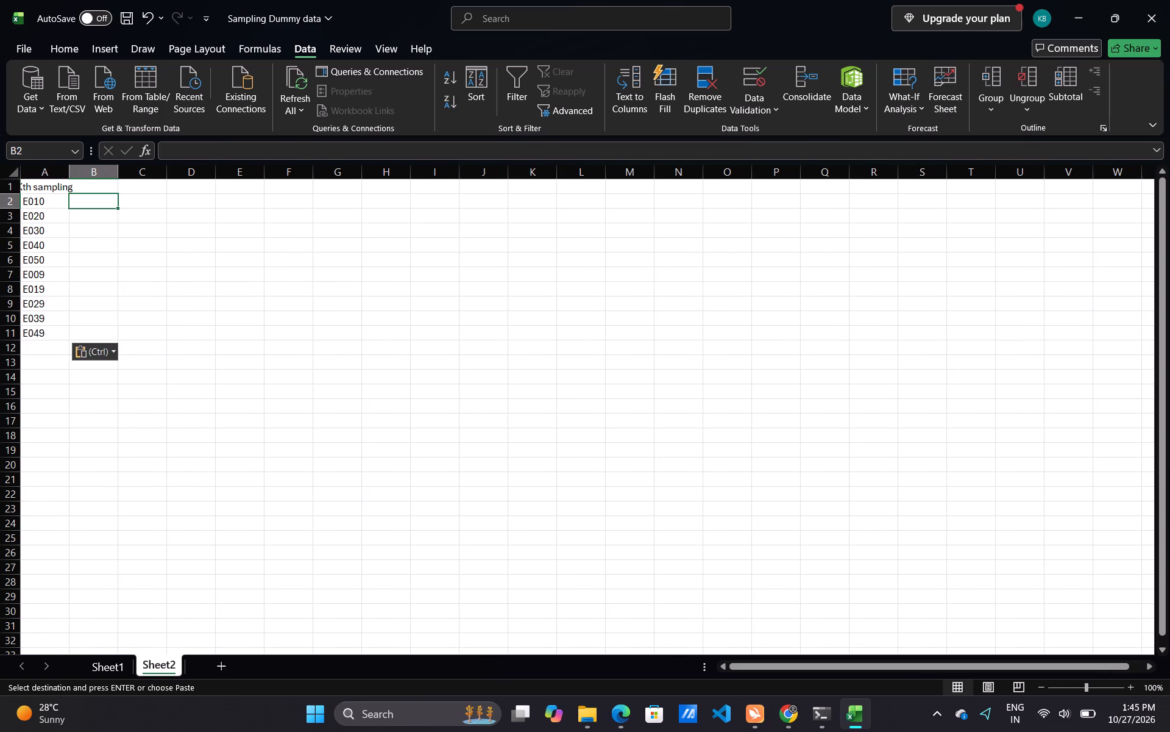
key("equal")
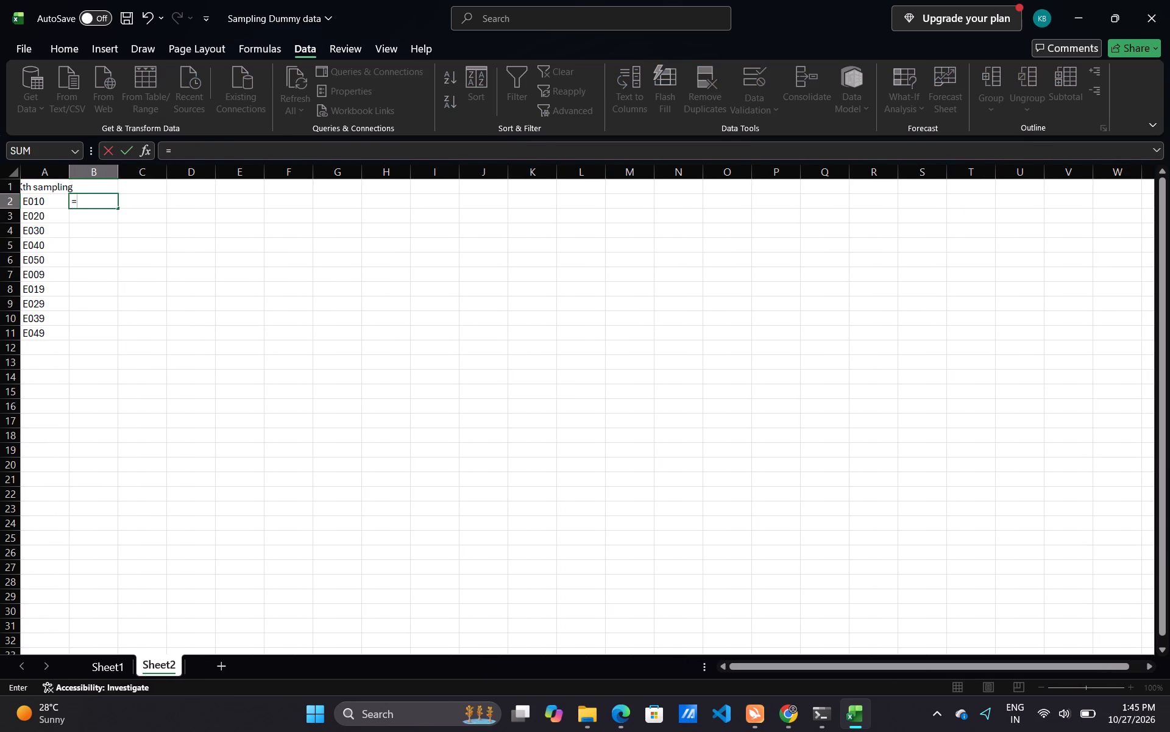
key("v")
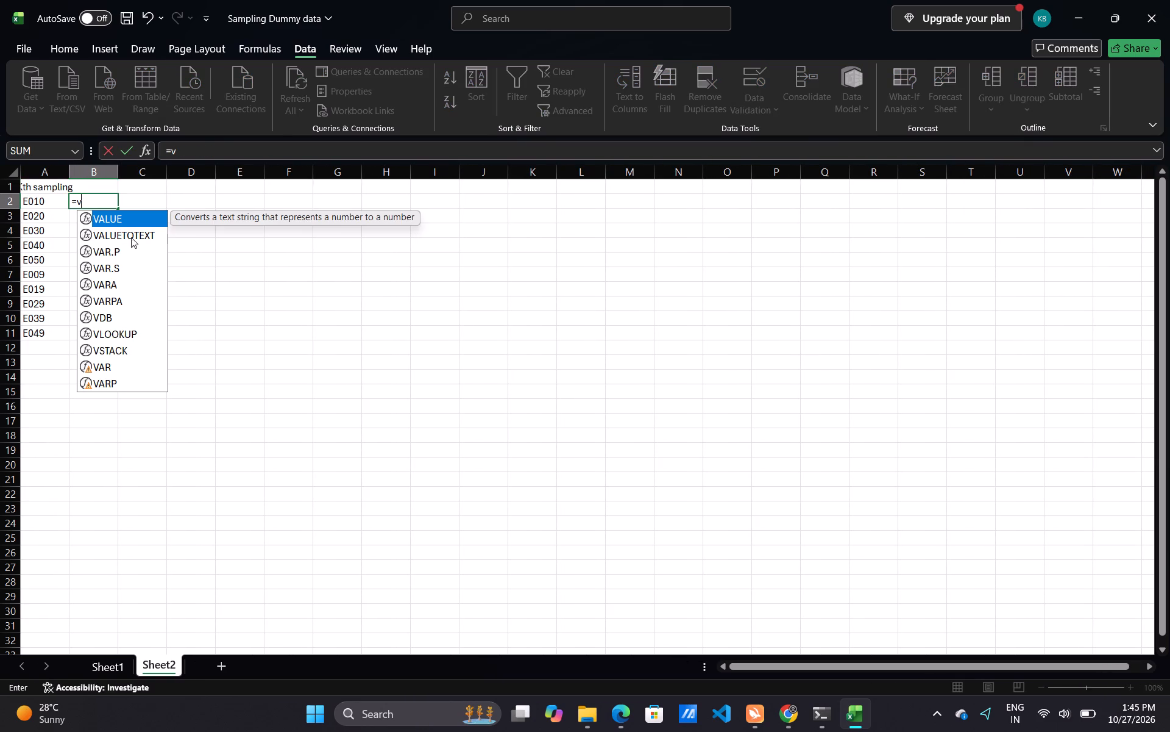
double_click(127, 331)
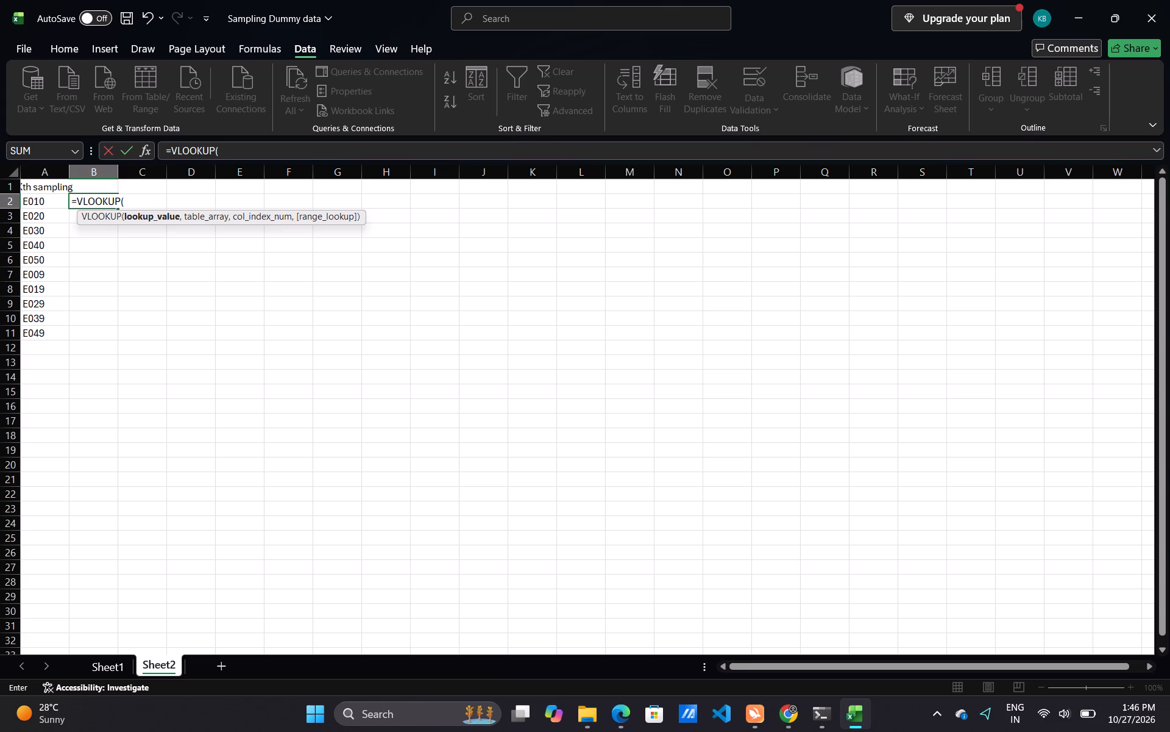
double_click(43, 204)
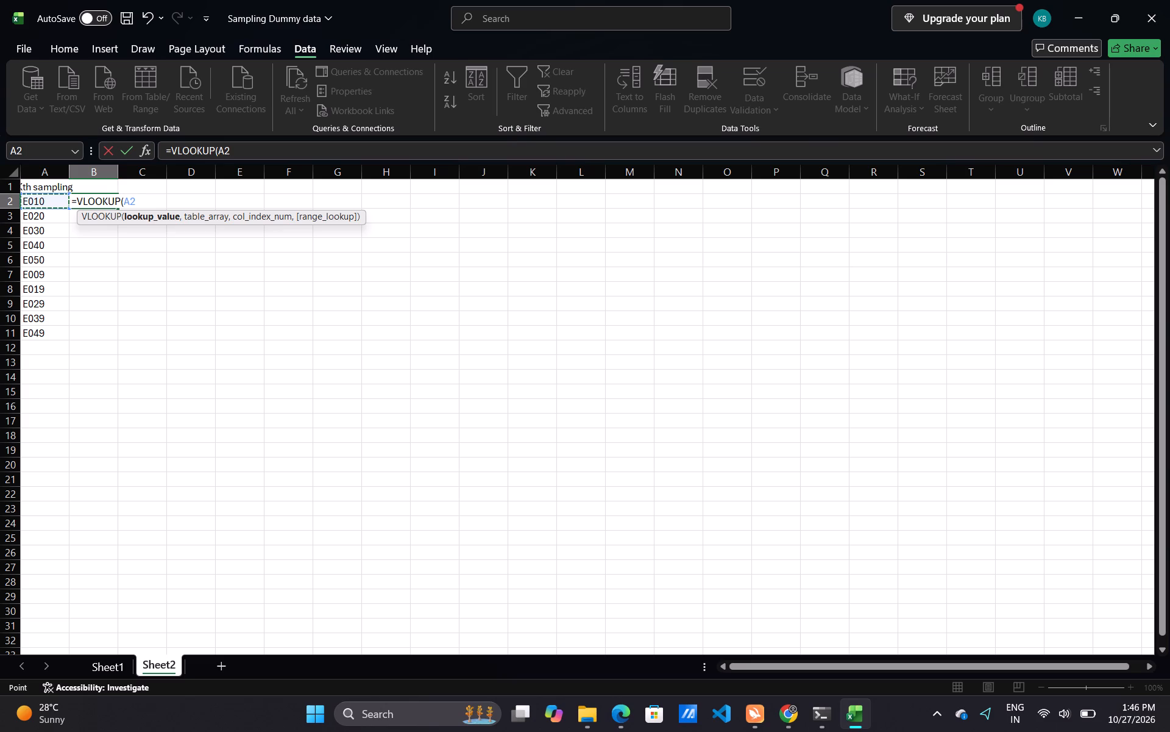
left_click(136, 390)
key("comma")
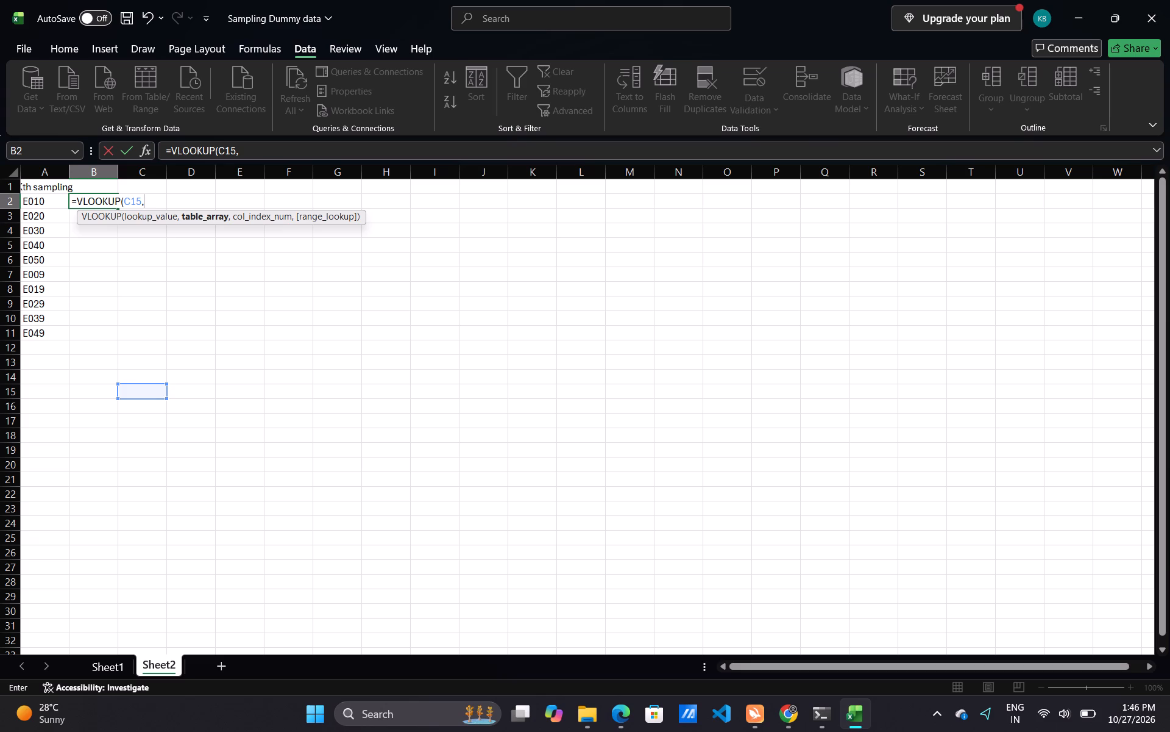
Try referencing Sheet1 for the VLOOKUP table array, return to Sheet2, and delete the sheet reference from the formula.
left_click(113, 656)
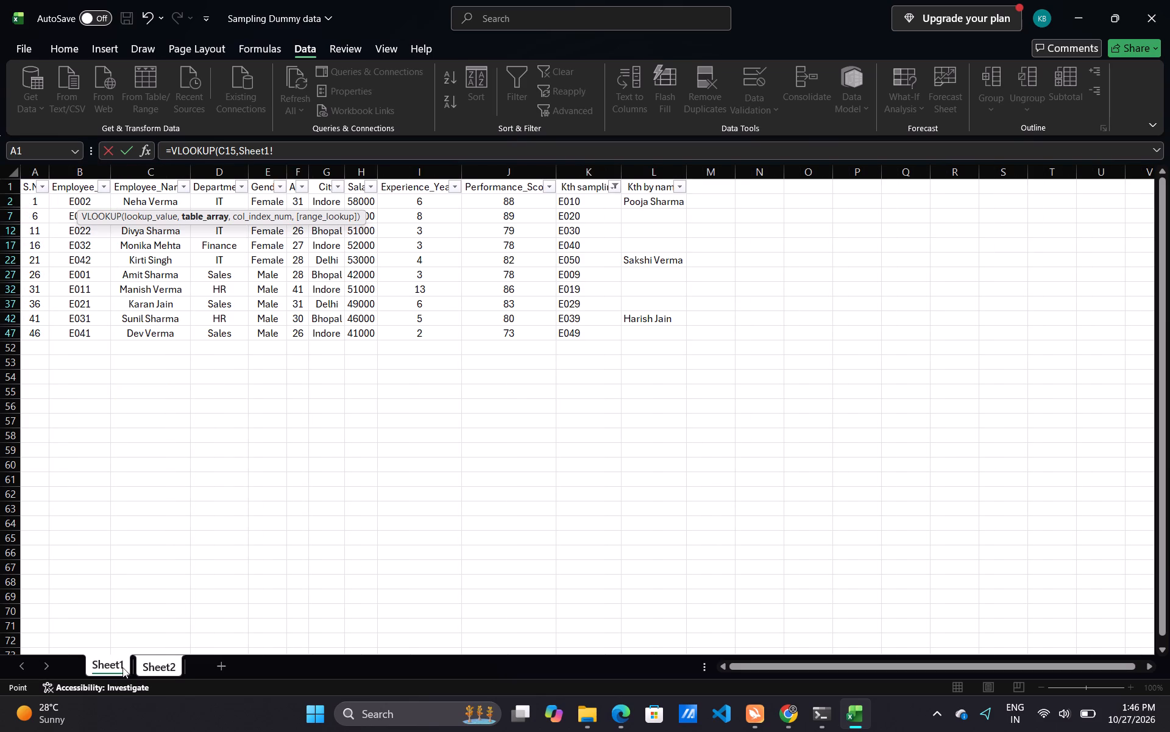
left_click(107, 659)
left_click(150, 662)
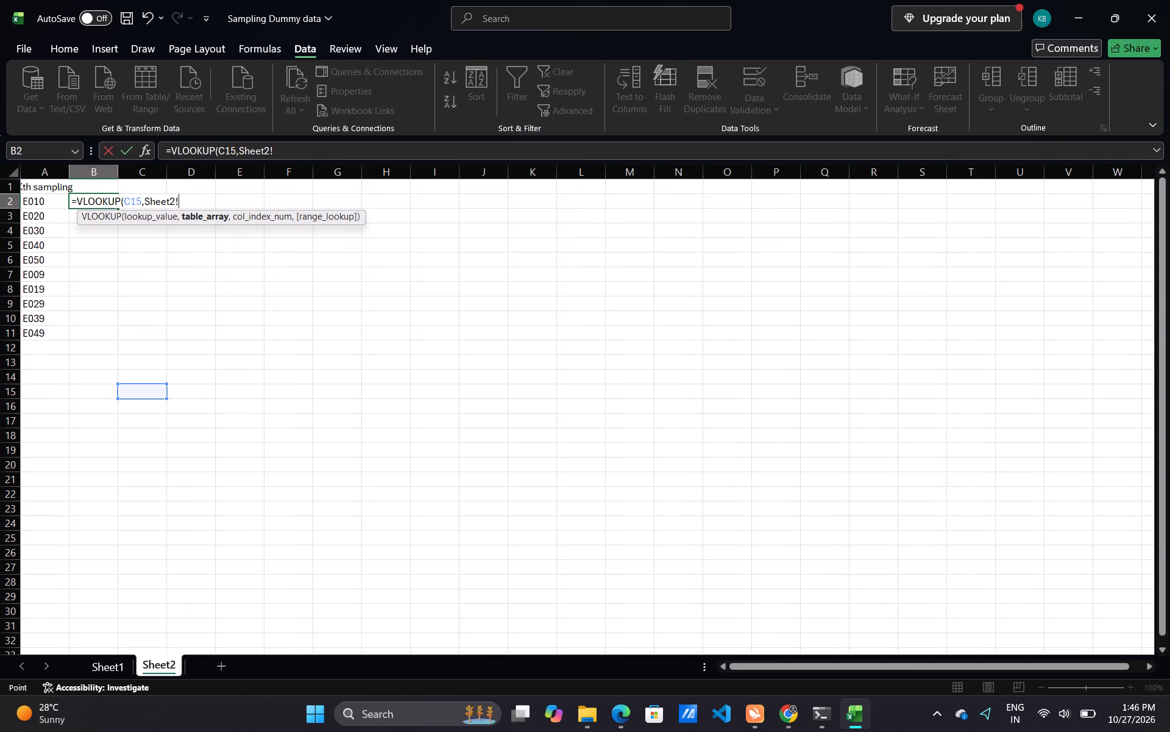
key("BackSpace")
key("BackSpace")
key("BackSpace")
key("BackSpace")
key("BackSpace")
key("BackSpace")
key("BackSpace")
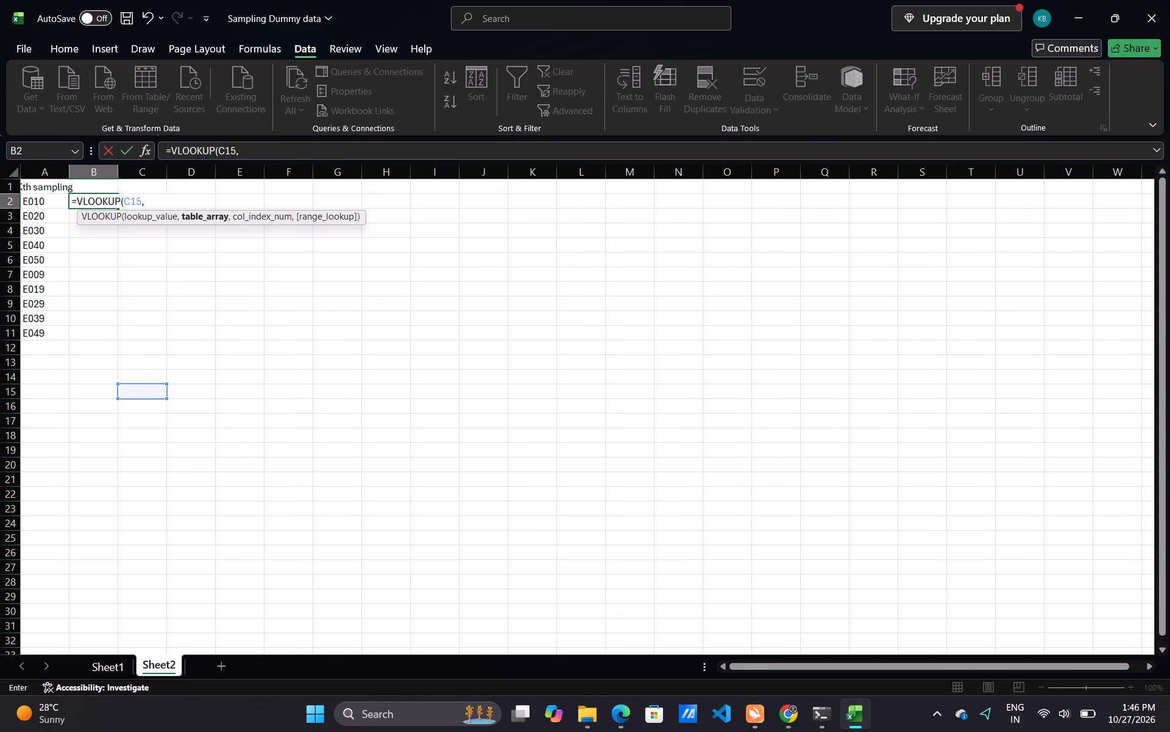
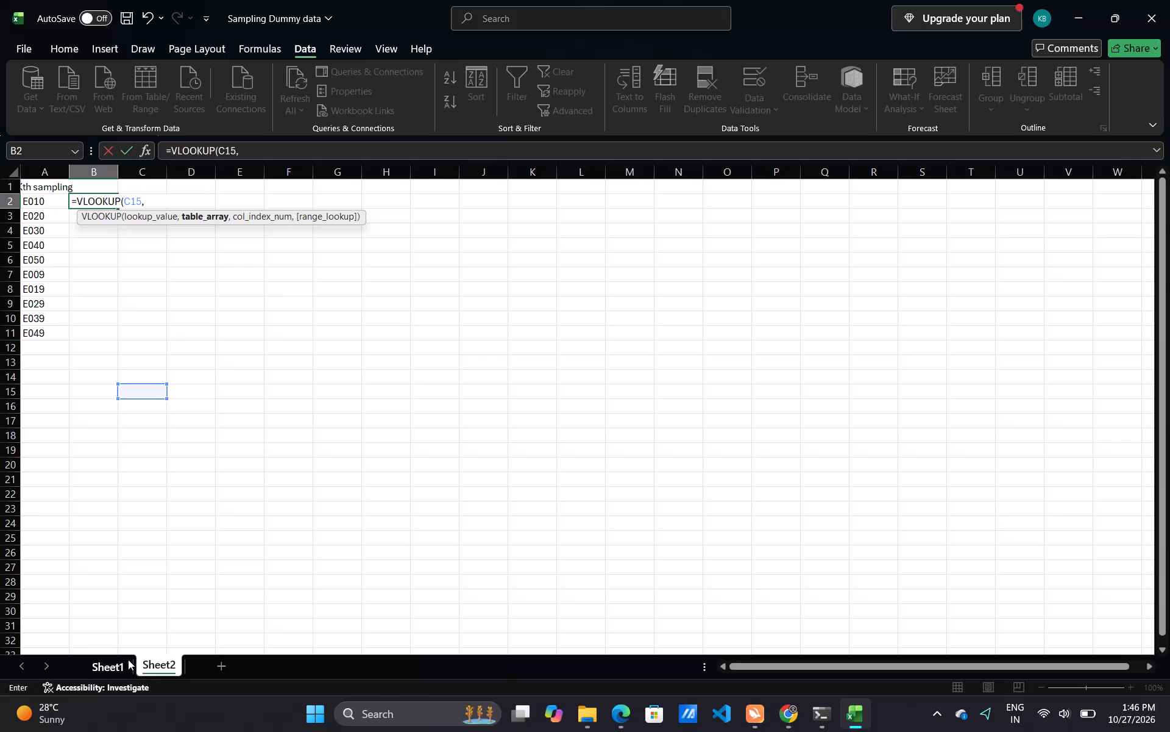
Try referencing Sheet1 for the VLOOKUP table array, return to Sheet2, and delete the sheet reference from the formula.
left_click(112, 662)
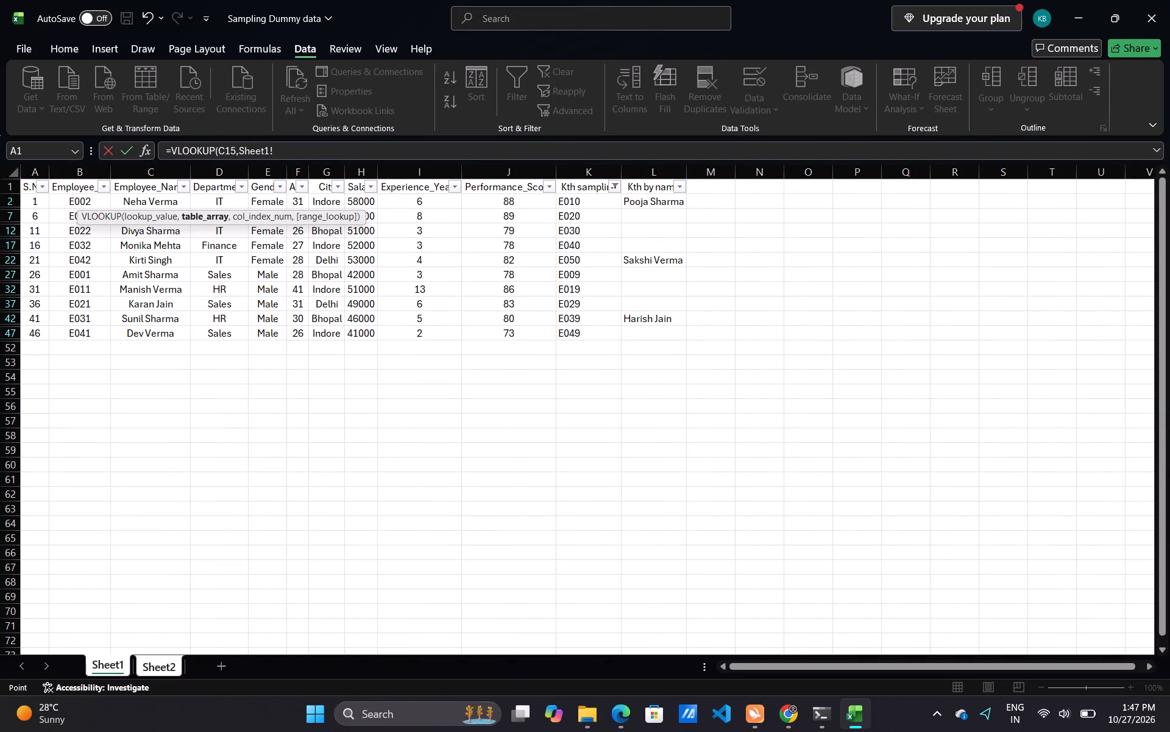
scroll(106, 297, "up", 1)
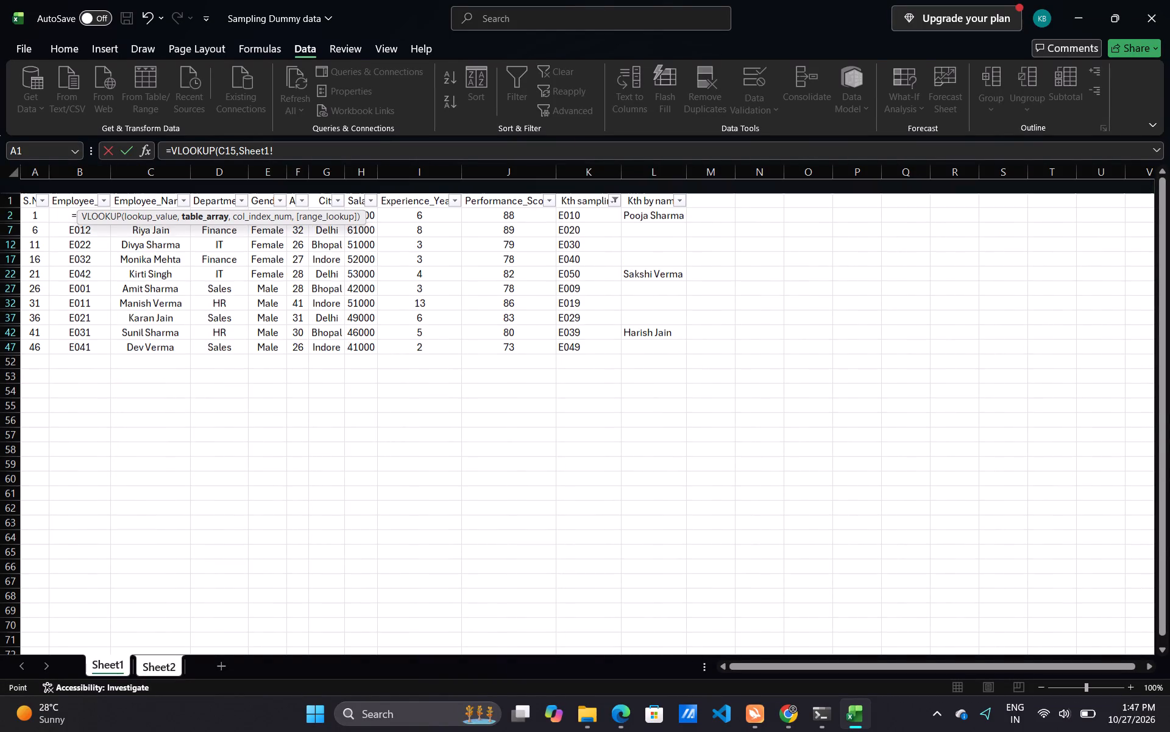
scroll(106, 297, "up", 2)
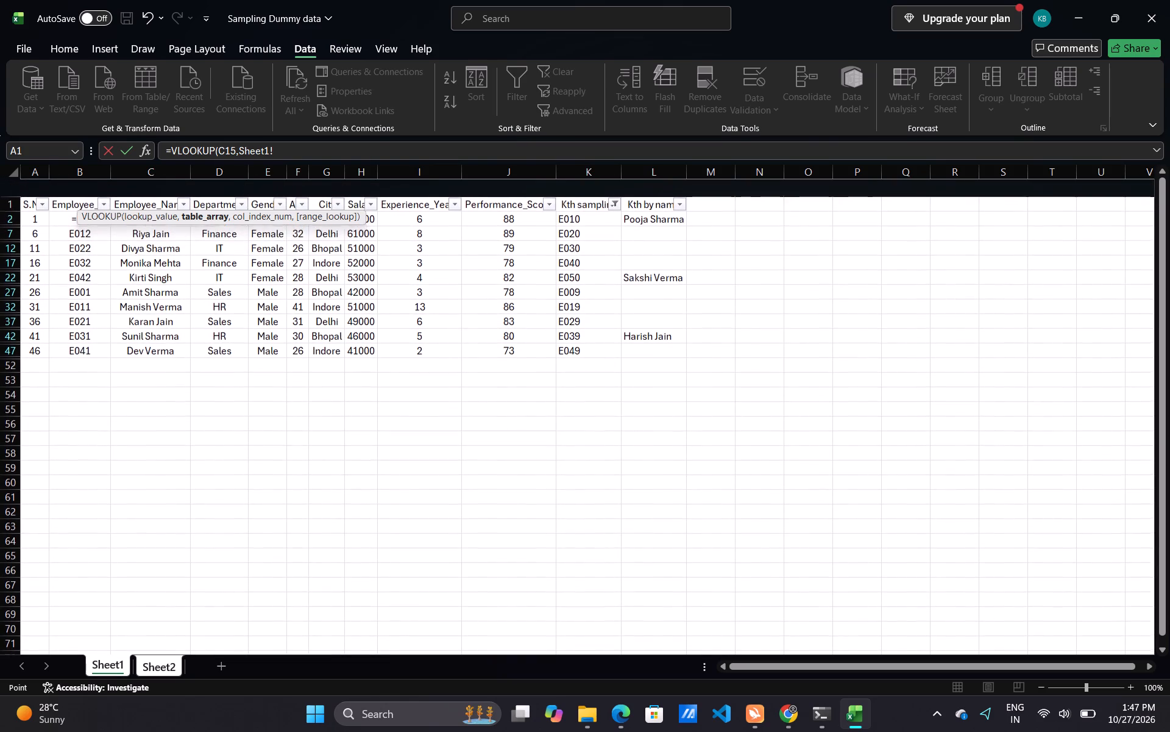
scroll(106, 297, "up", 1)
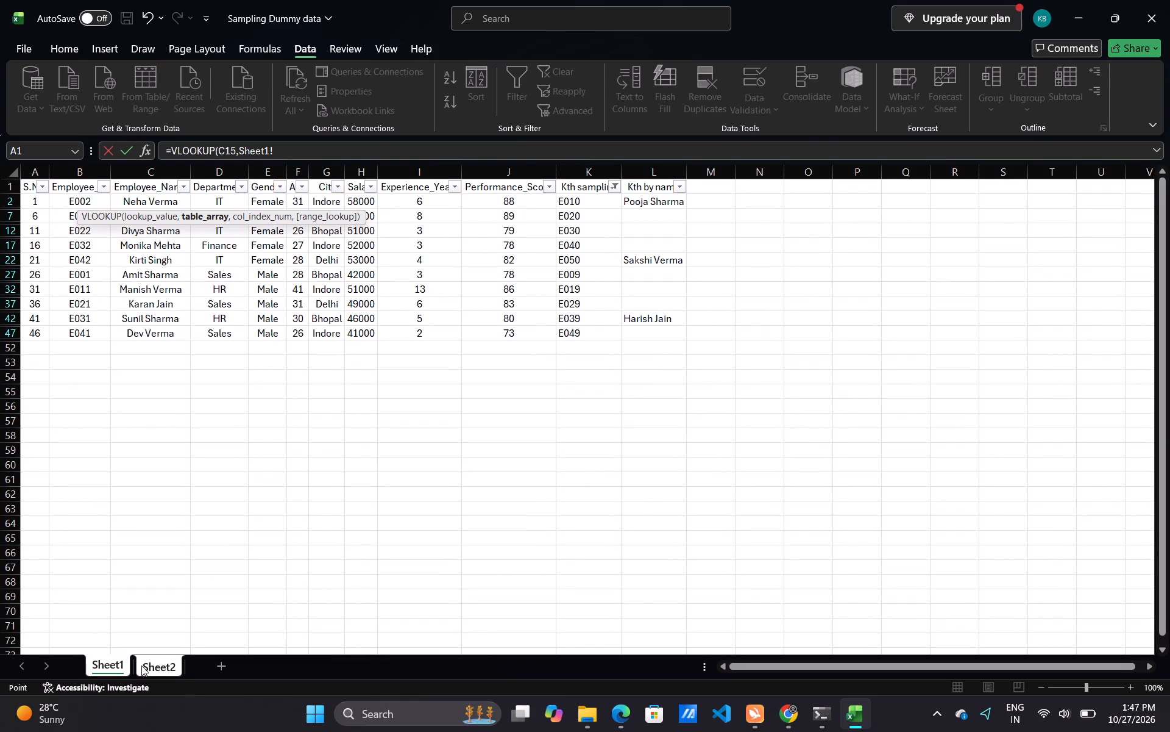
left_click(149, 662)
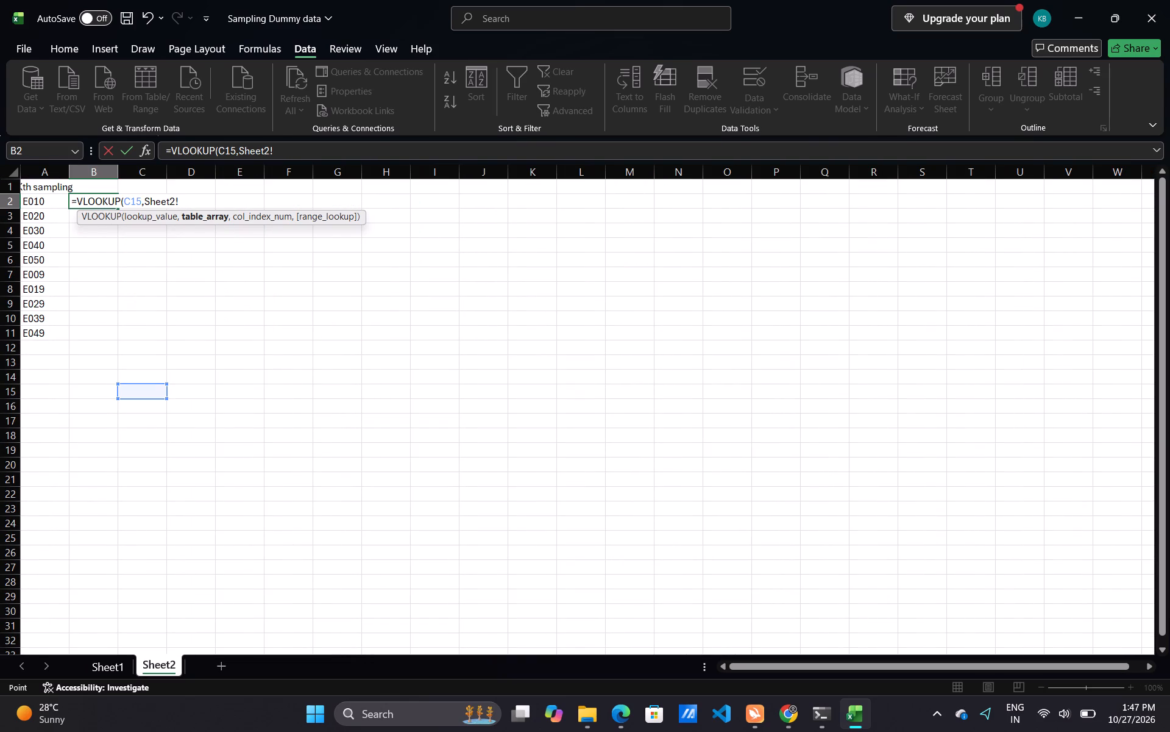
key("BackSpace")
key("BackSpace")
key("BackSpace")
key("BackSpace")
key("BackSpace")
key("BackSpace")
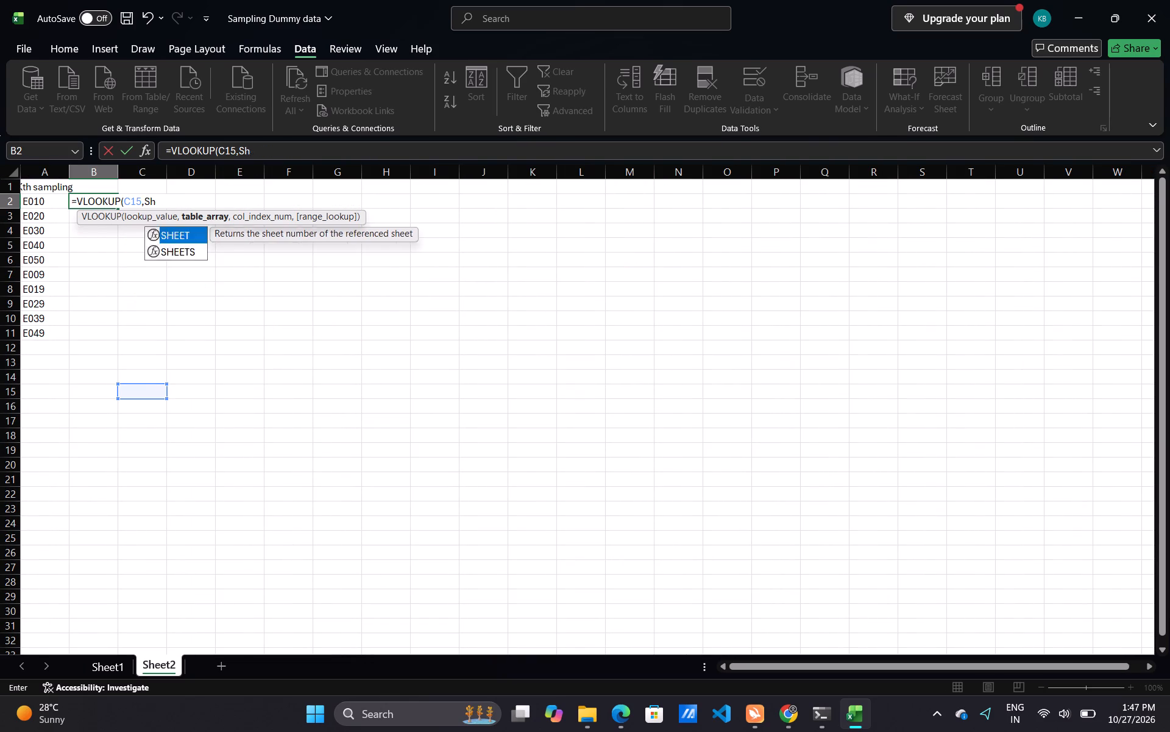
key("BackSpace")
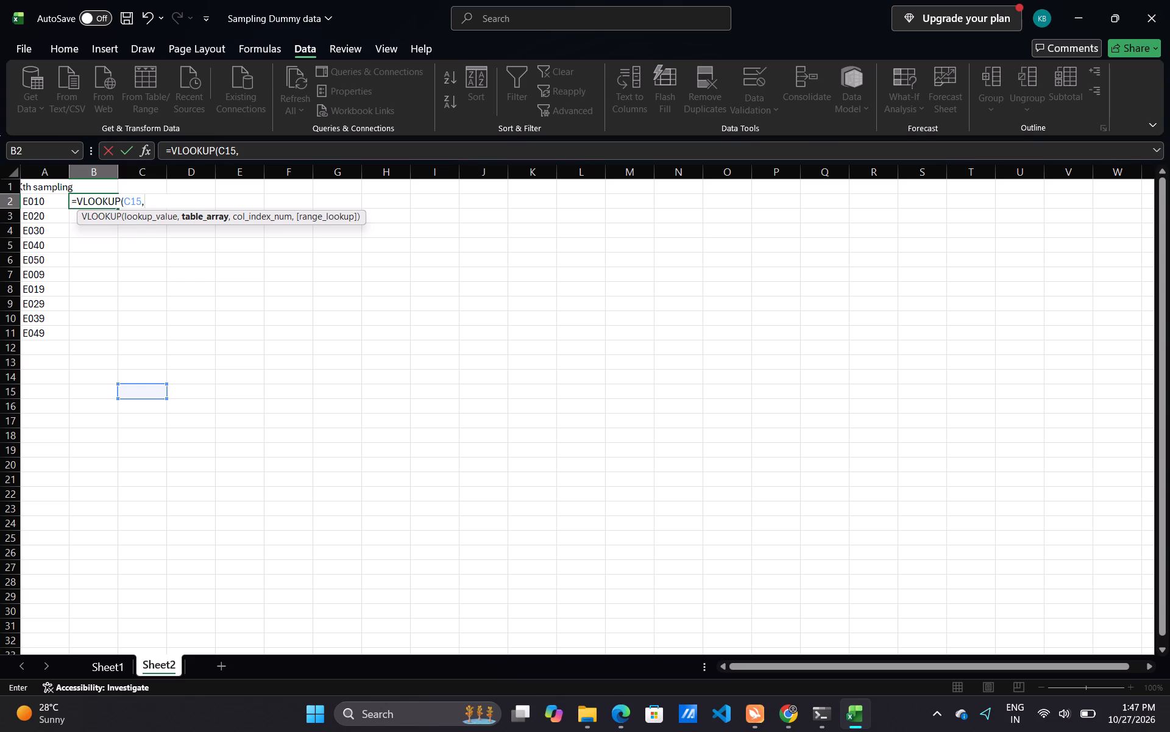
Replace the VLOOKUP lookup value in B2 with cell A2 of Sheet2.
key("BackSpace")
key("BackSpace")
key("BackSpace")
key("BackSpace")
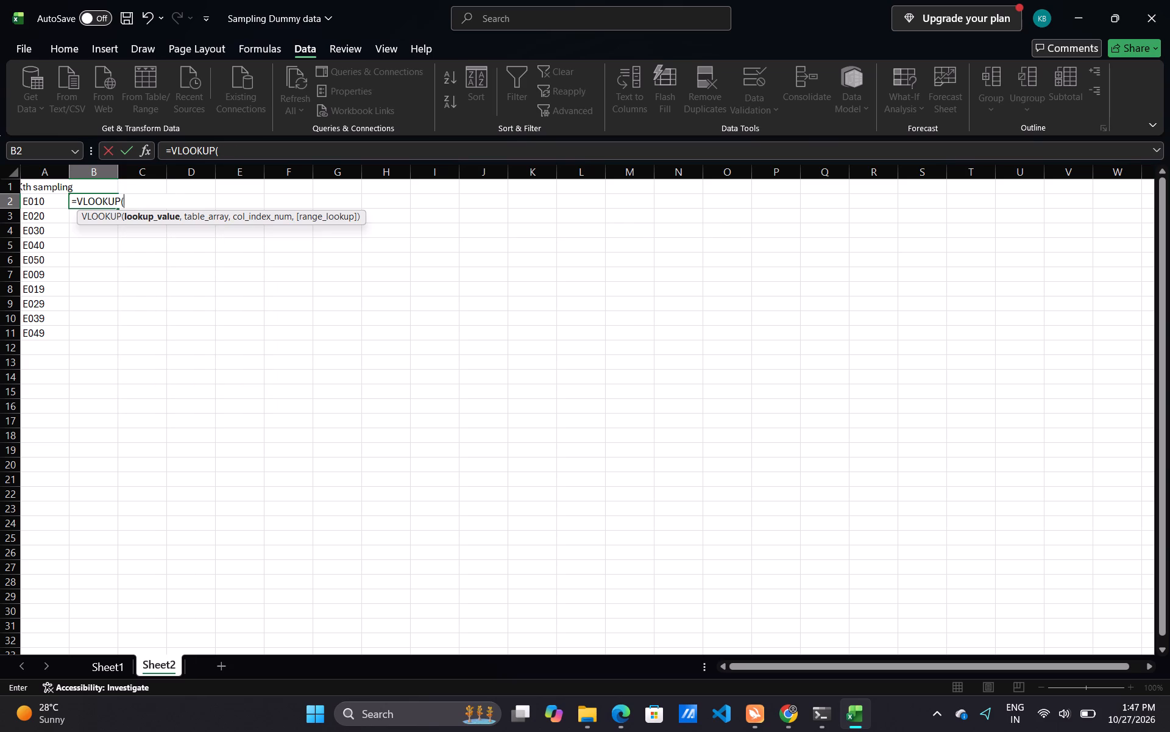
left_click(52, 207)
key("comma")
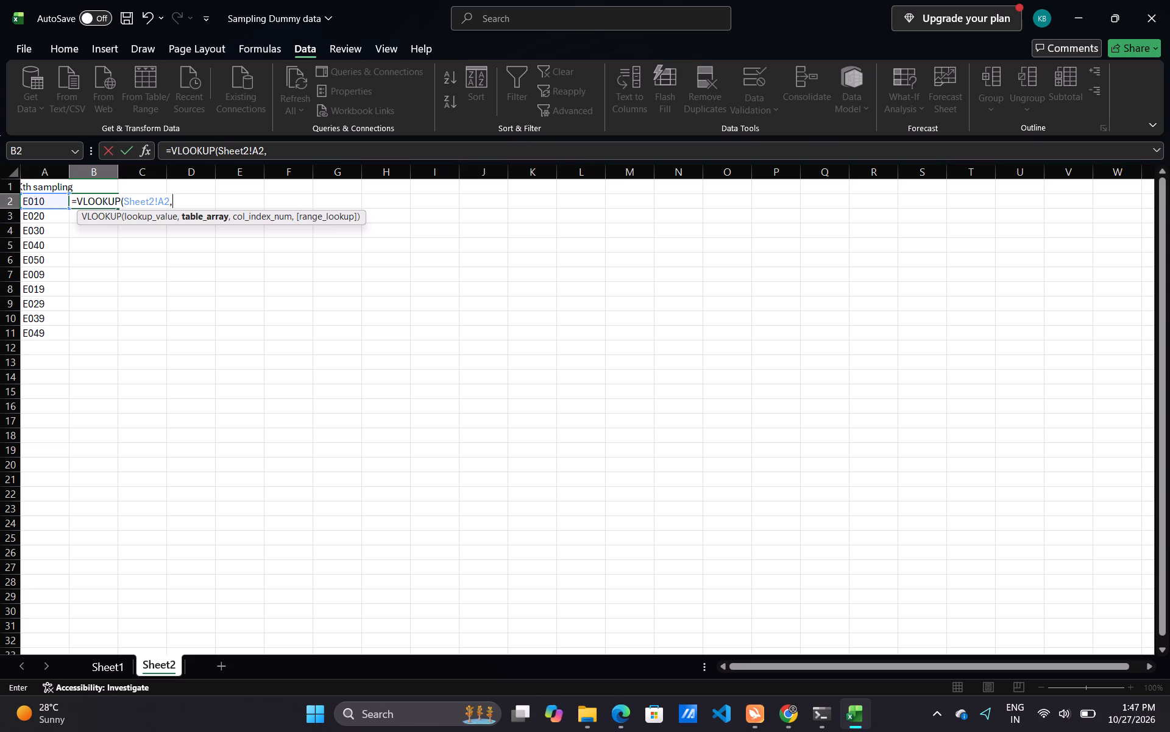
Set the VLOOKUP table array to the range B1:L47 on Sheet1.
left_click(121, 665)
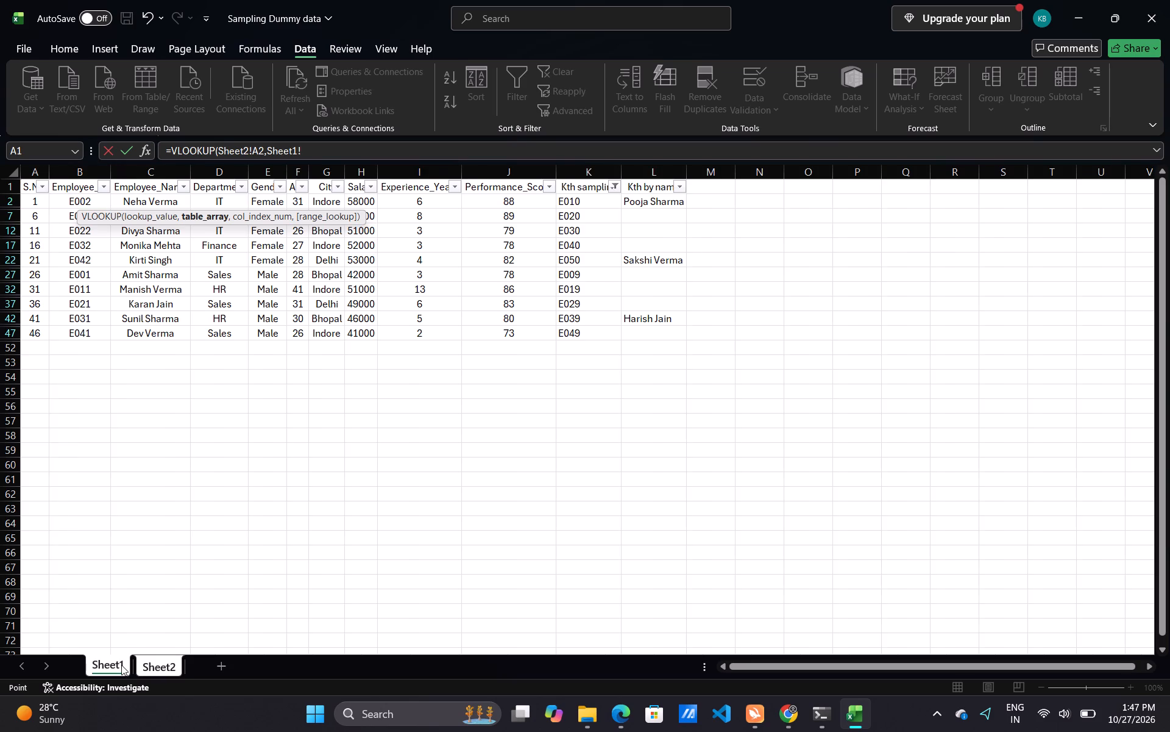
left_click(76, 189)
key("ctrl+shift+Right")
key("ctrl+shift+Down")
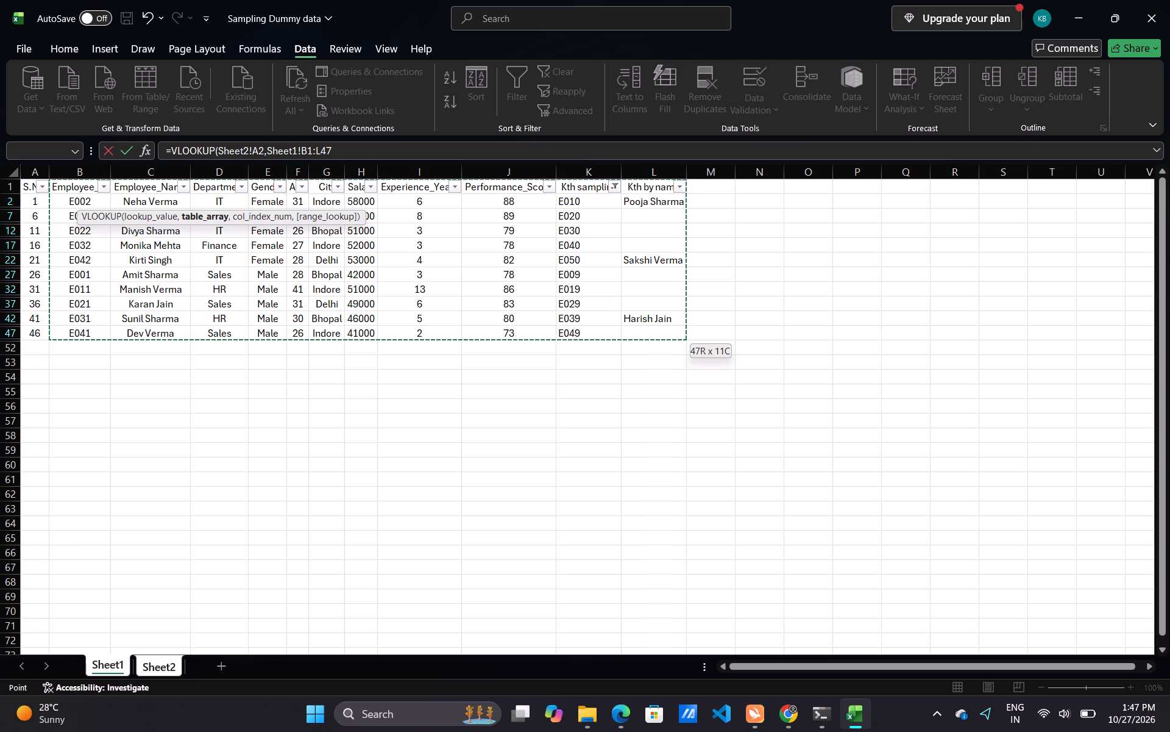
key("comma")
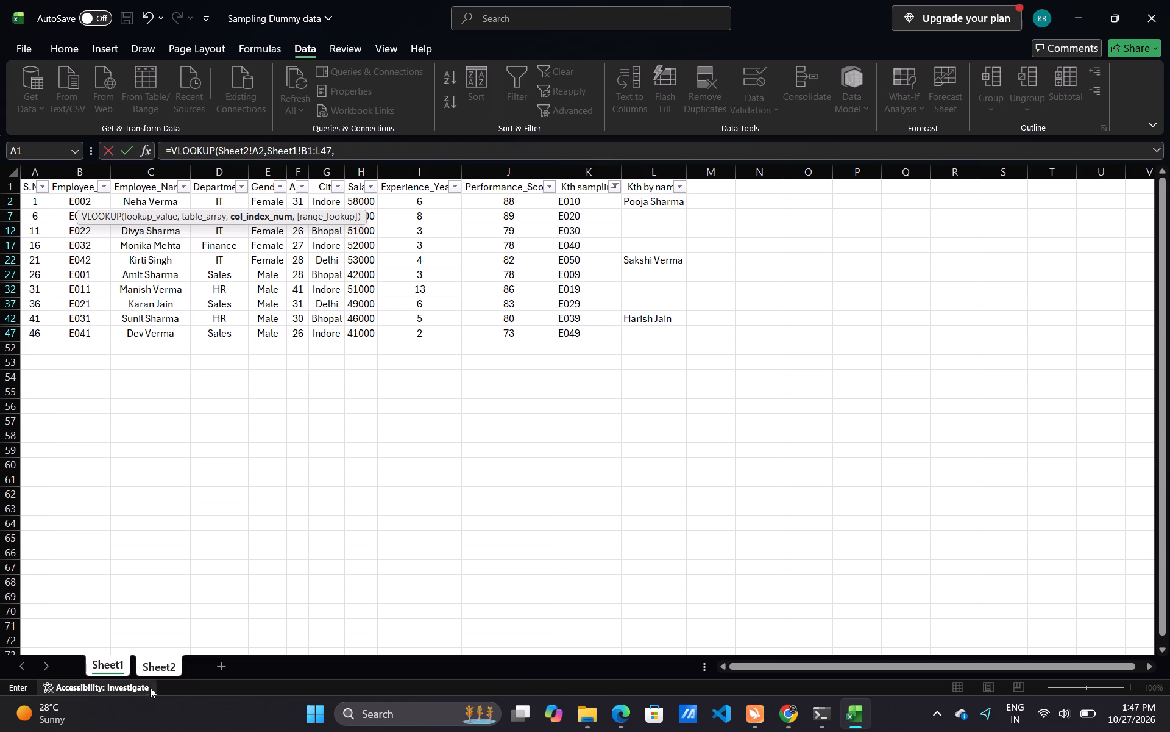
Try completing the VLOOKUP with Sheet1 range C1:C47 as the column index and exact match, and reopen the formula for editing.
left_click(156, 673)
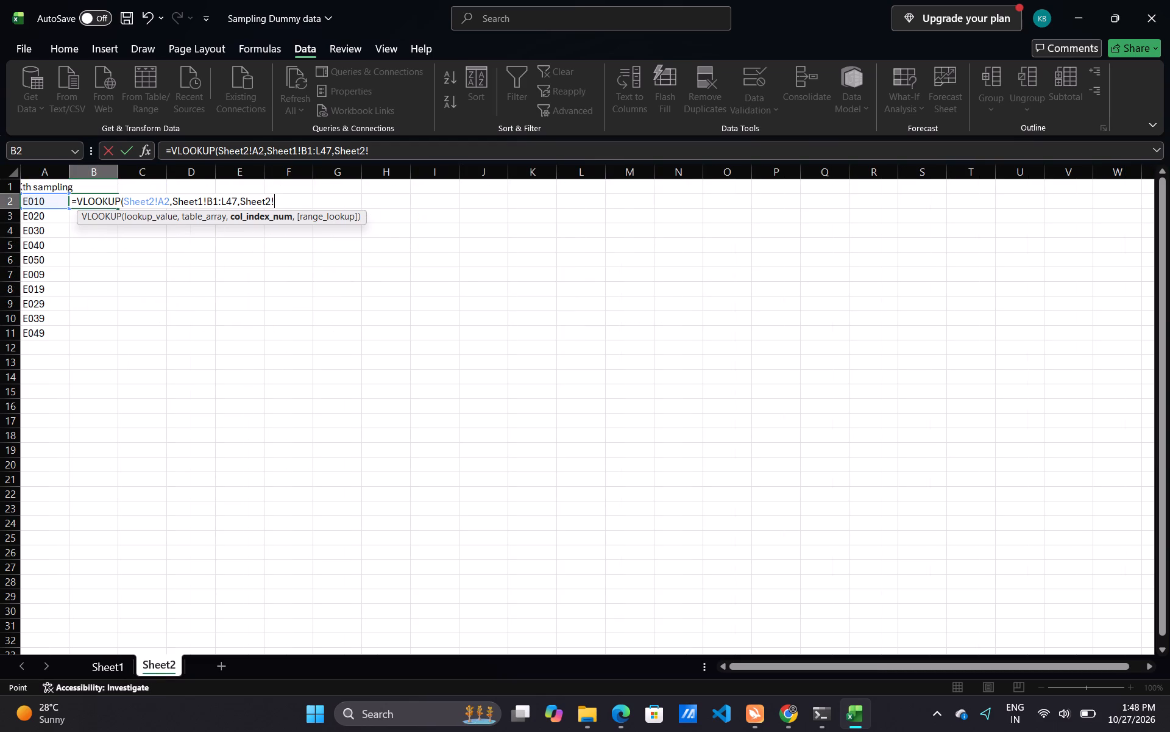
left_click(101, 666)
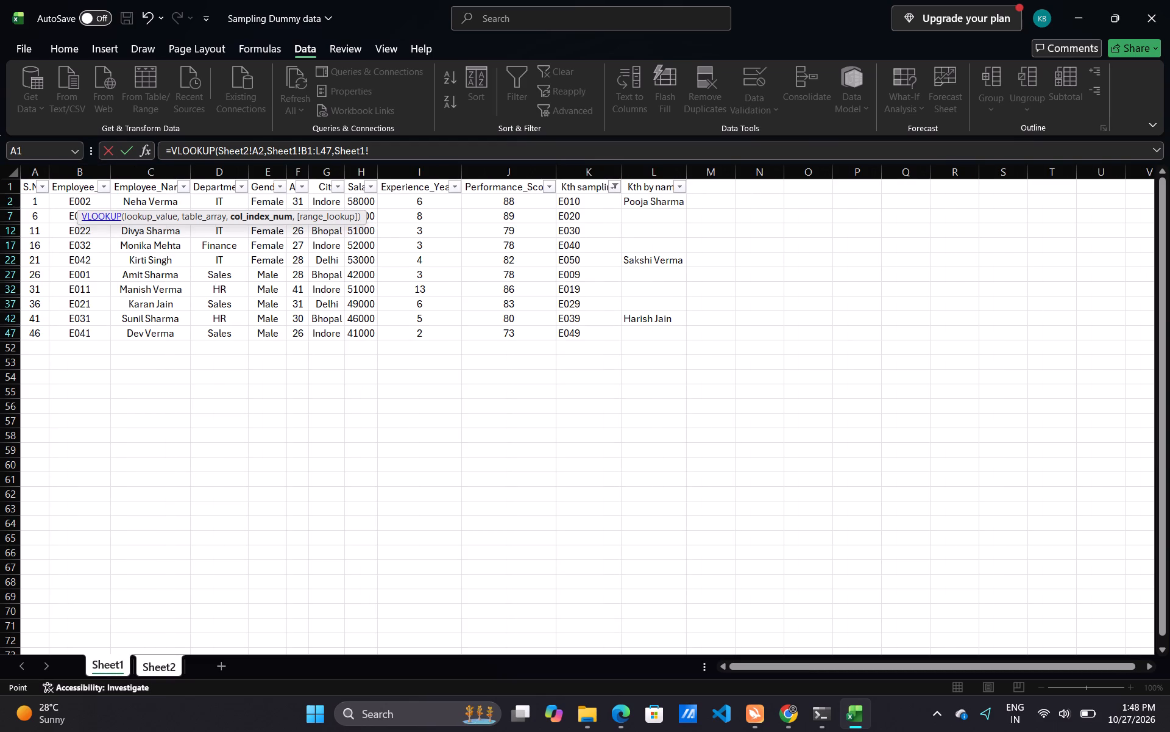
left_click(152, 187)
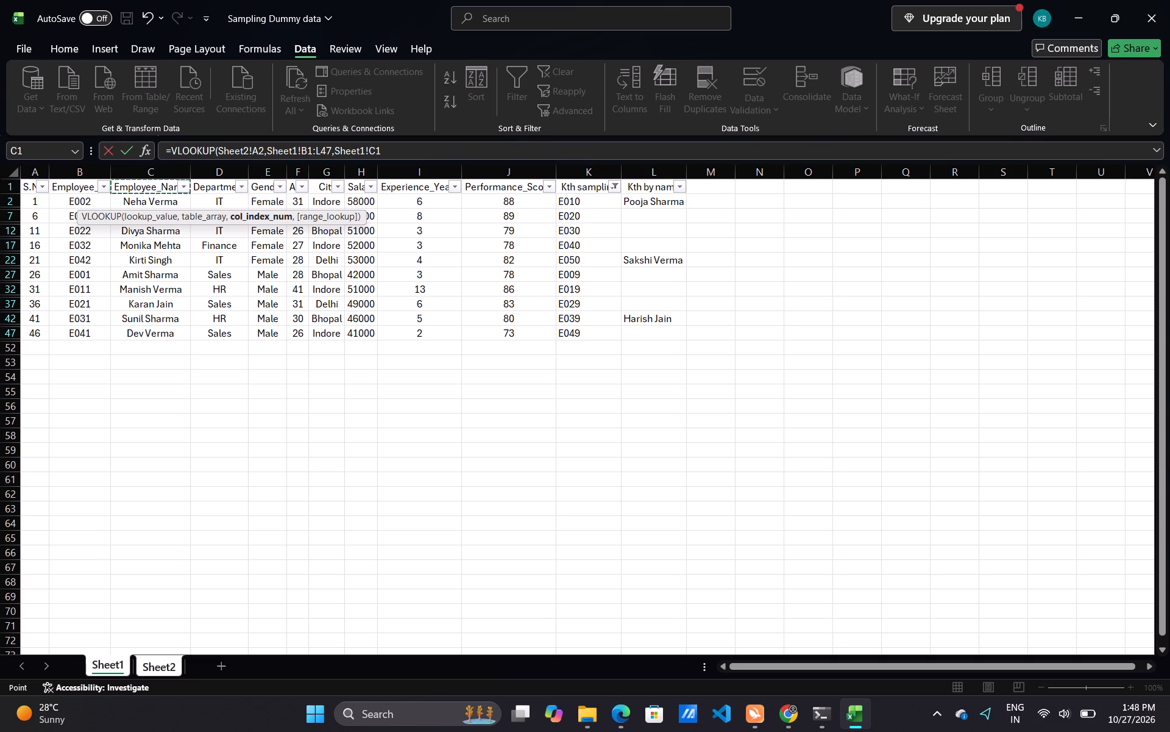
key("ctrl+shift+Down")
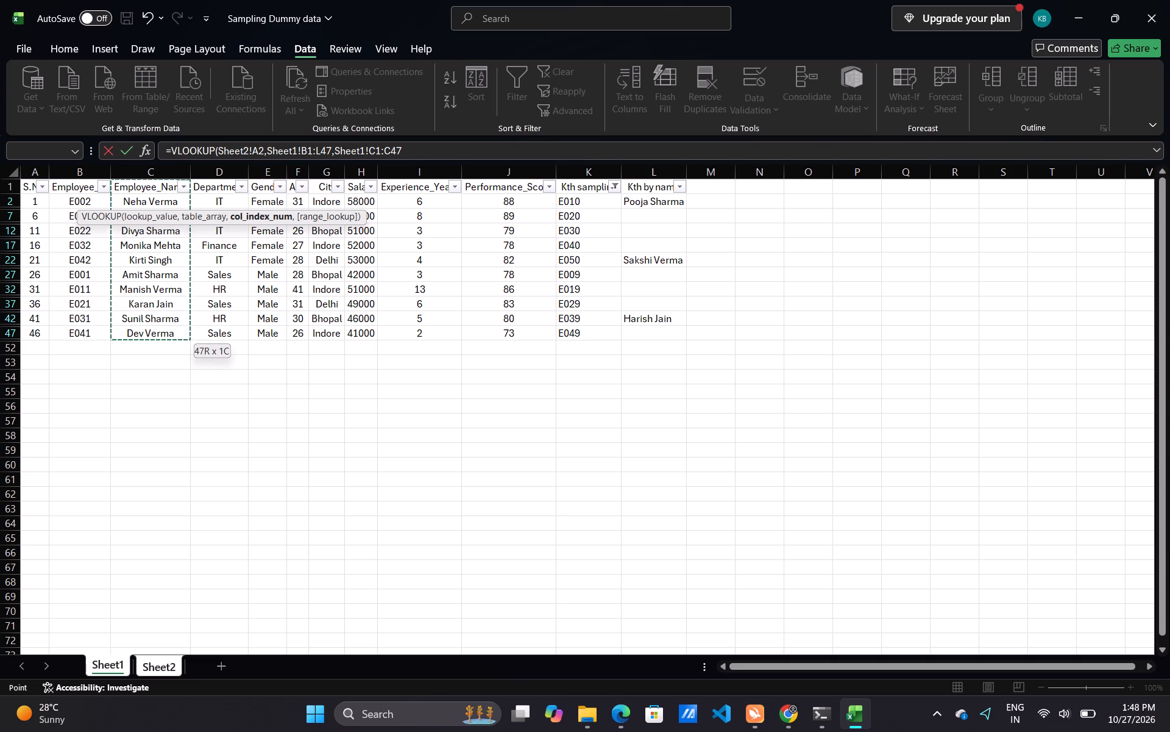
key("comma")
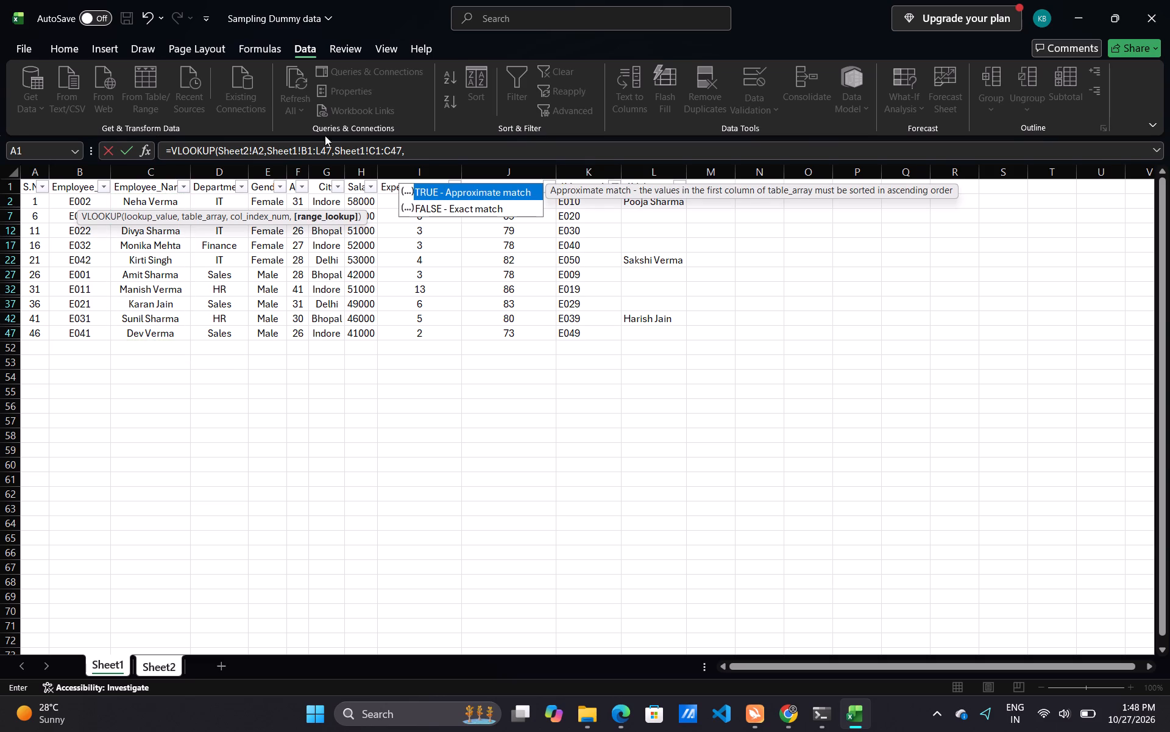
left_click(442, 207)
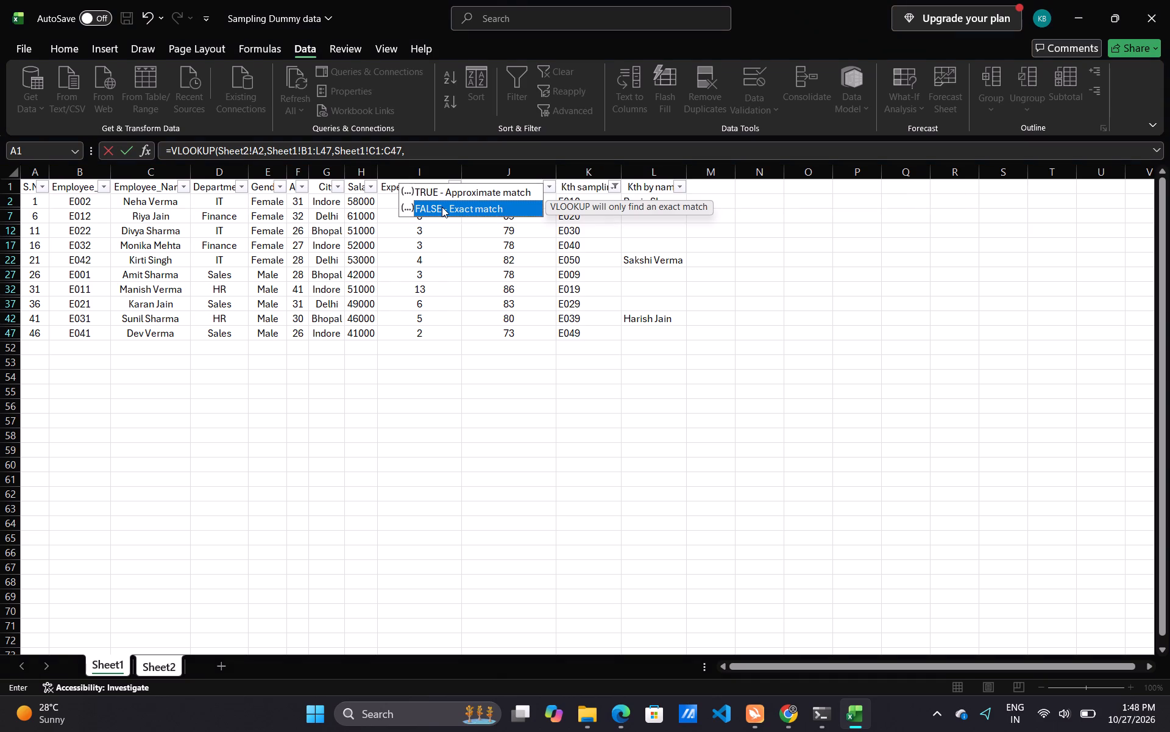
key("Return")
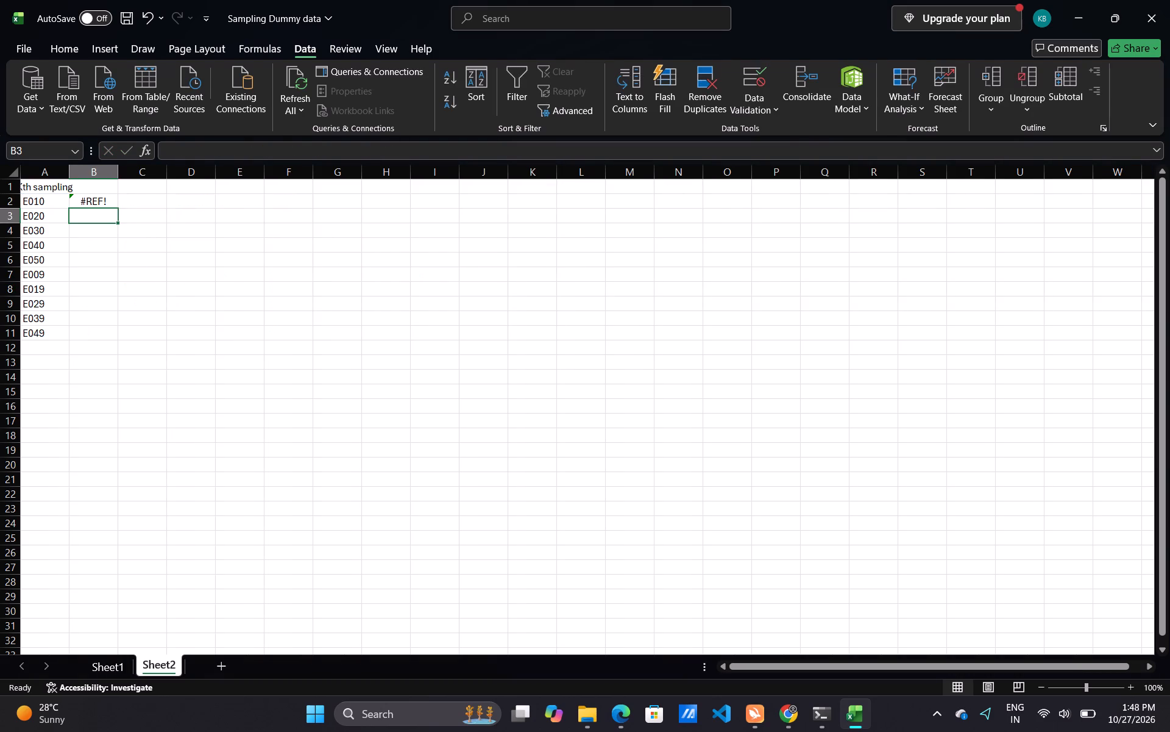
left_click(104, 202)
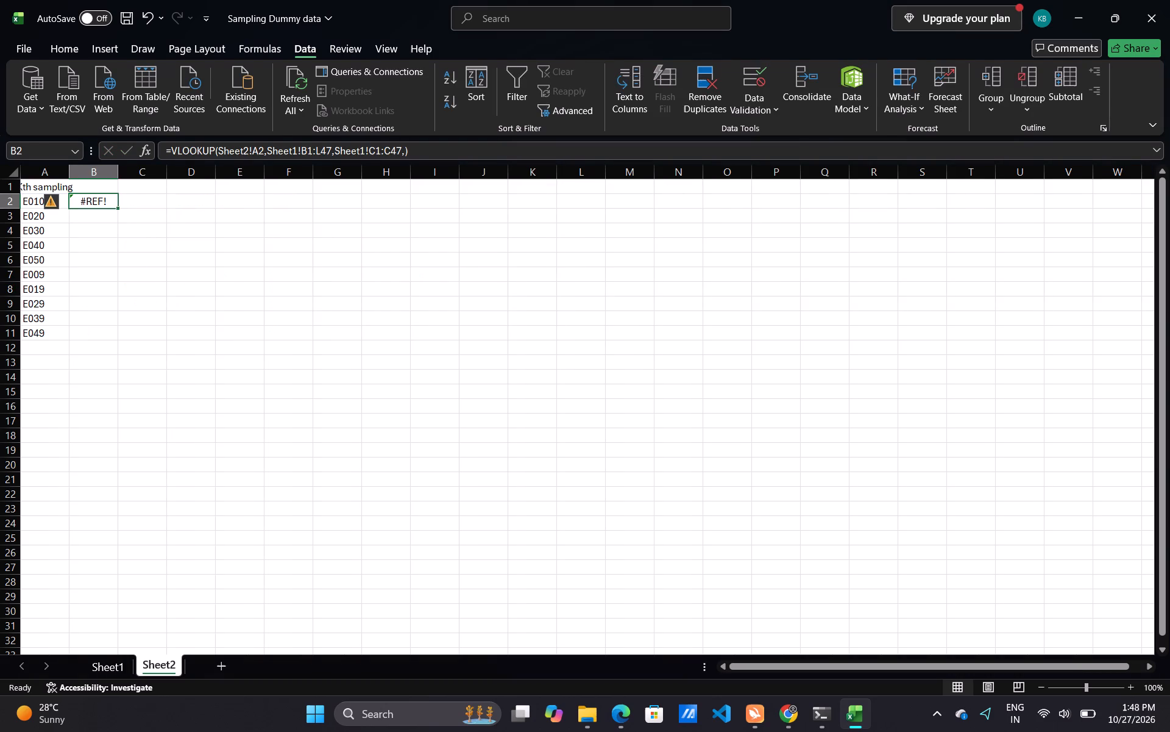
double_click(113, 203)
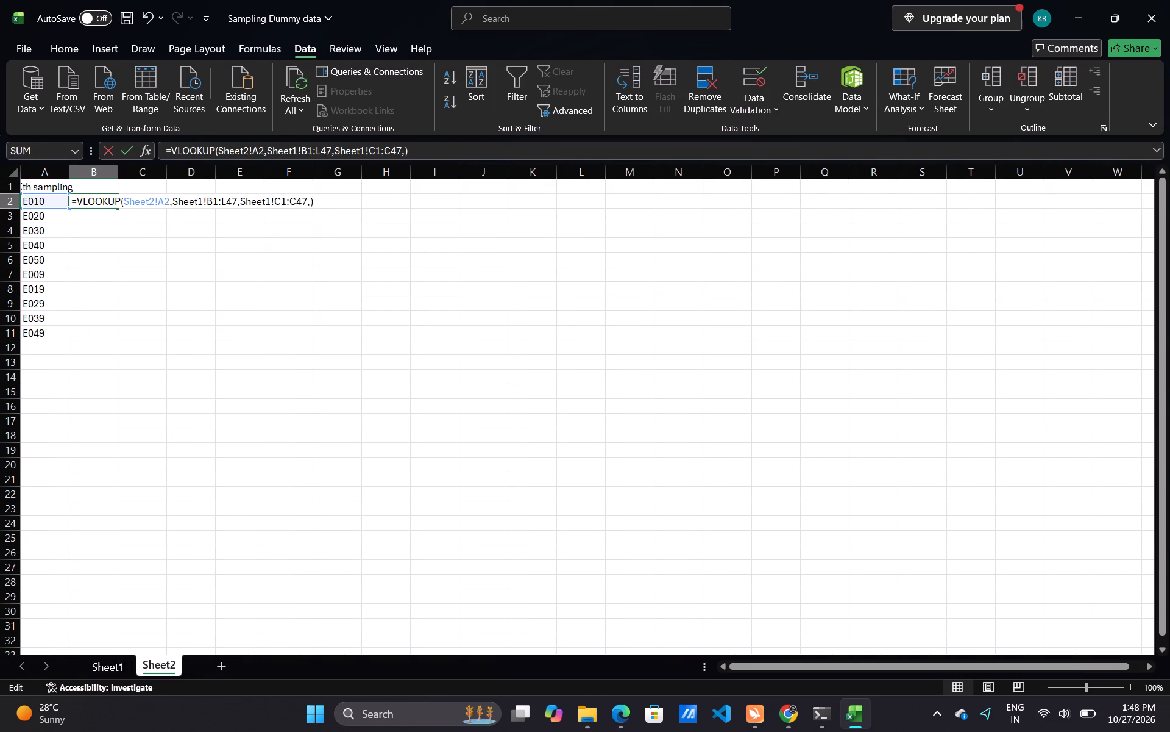
Remove the filter from the employee data on Sheet1.
left_click(110, 669)
key("Tab")
scroll(383, 468, "left", 1)
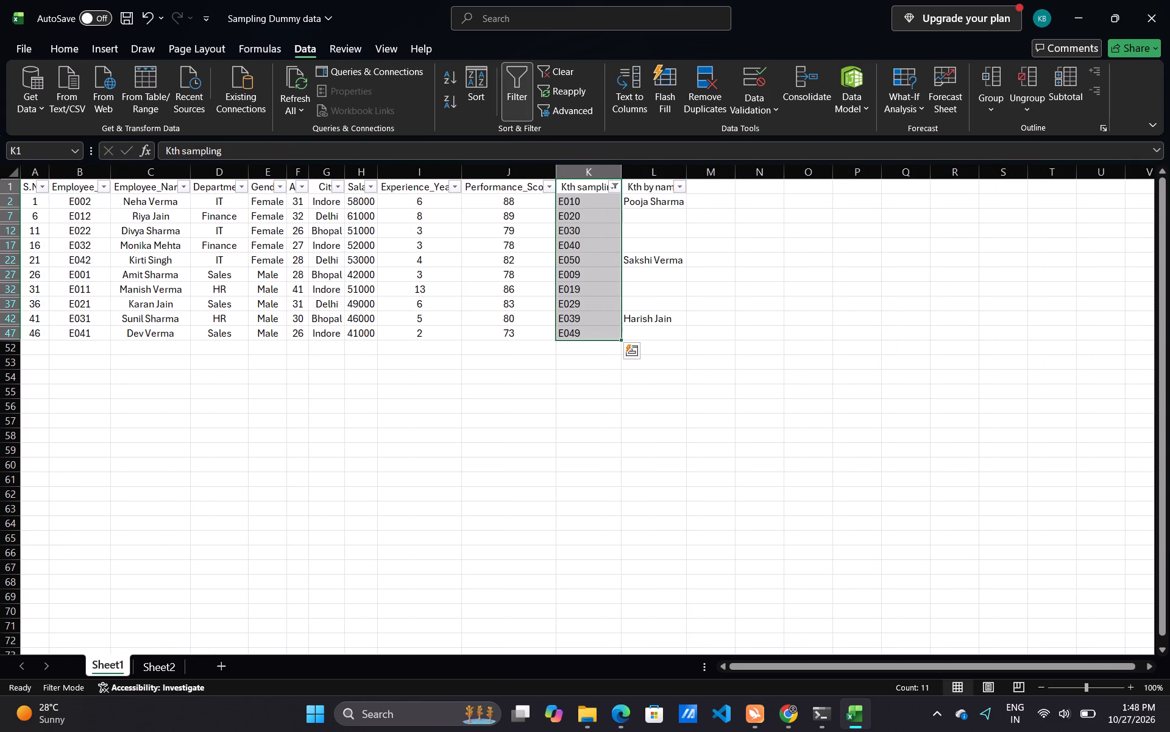
key("alt+d")
key("alt+f")
key("alt+f")
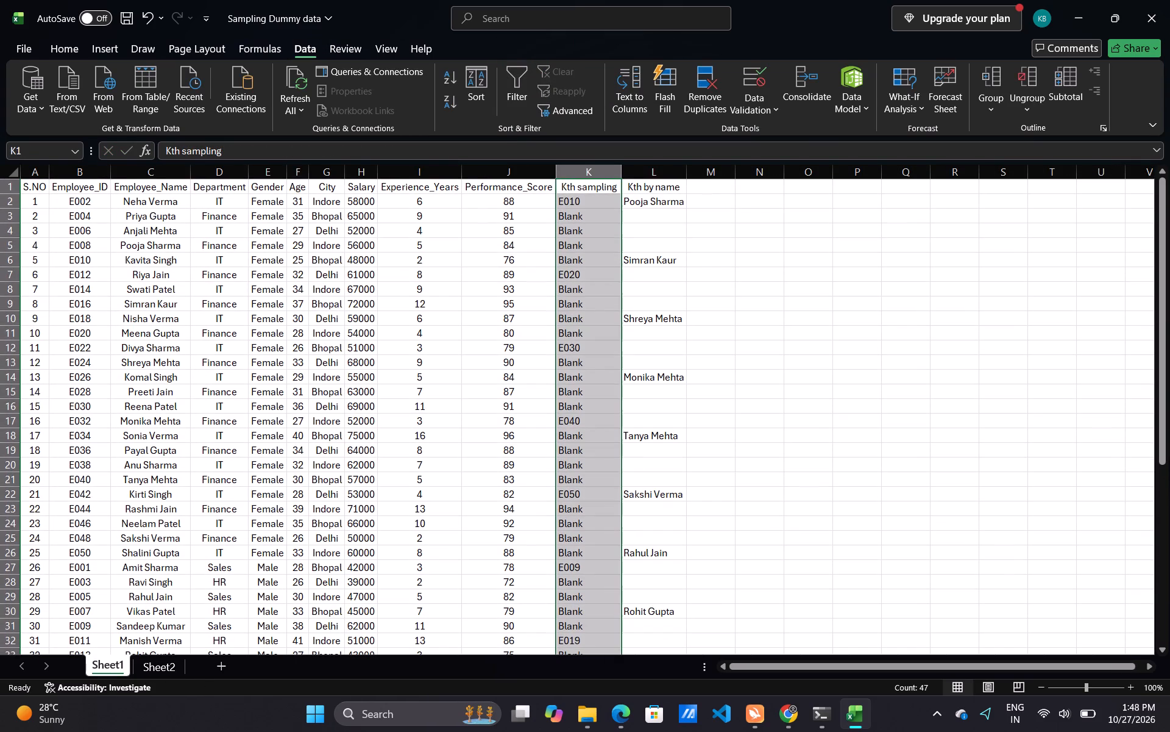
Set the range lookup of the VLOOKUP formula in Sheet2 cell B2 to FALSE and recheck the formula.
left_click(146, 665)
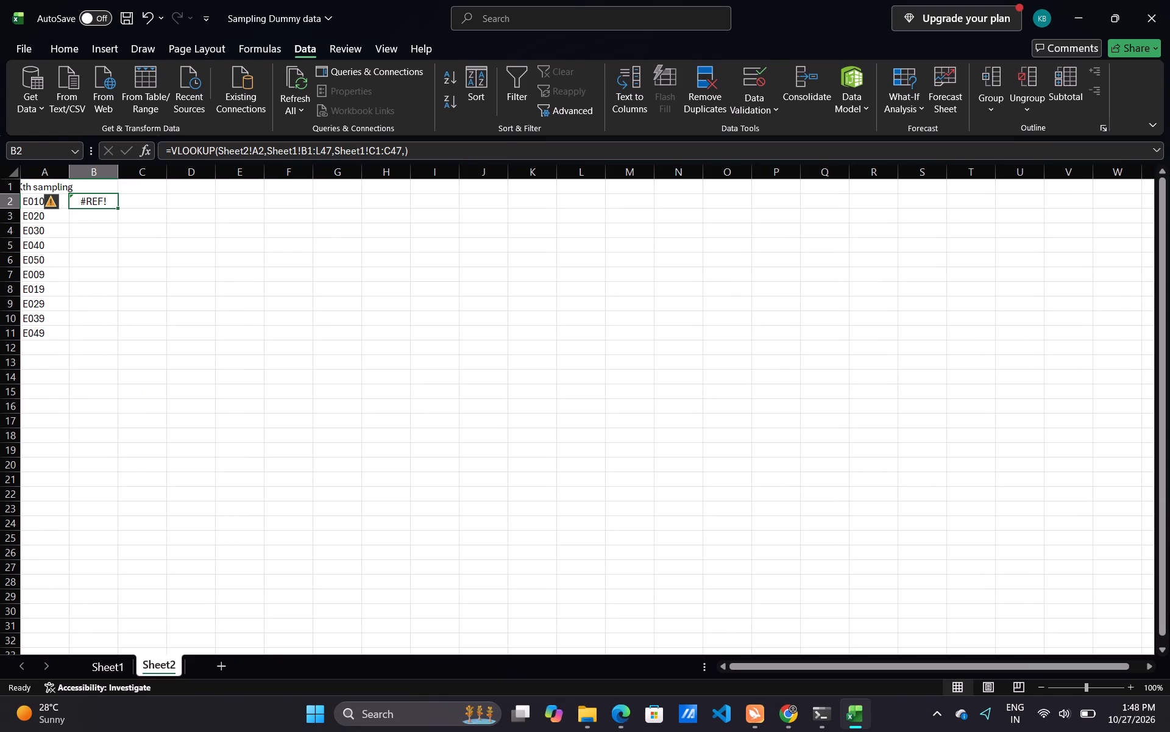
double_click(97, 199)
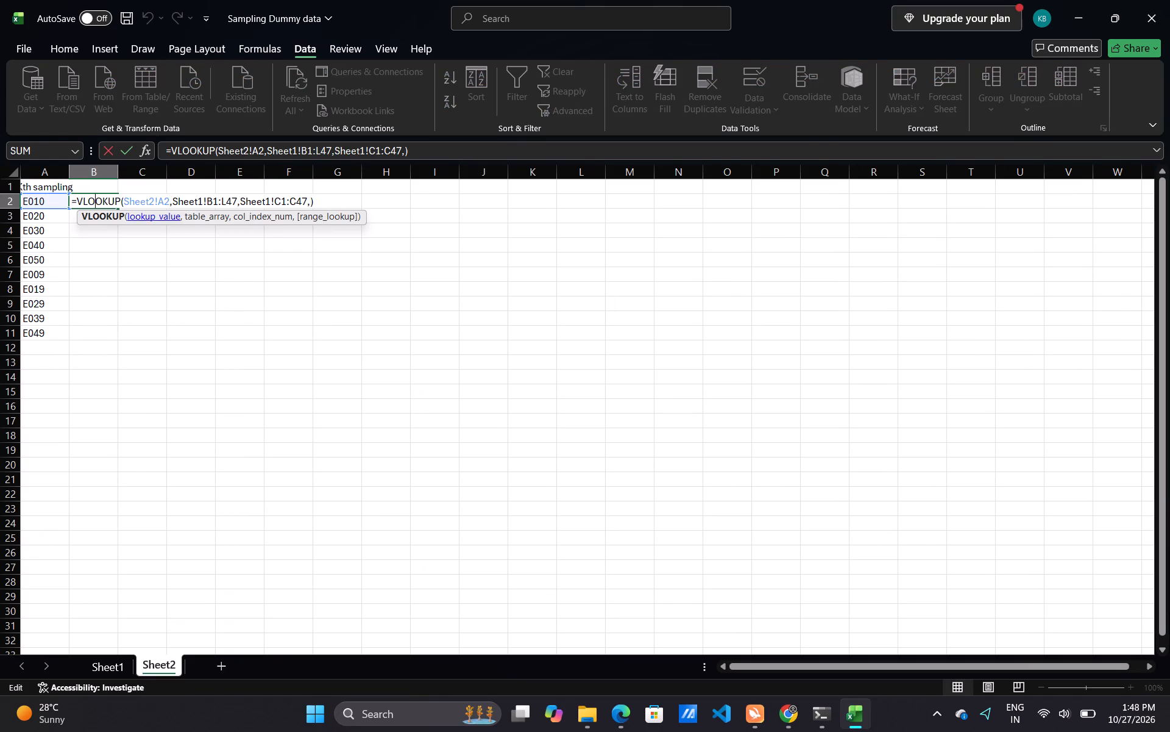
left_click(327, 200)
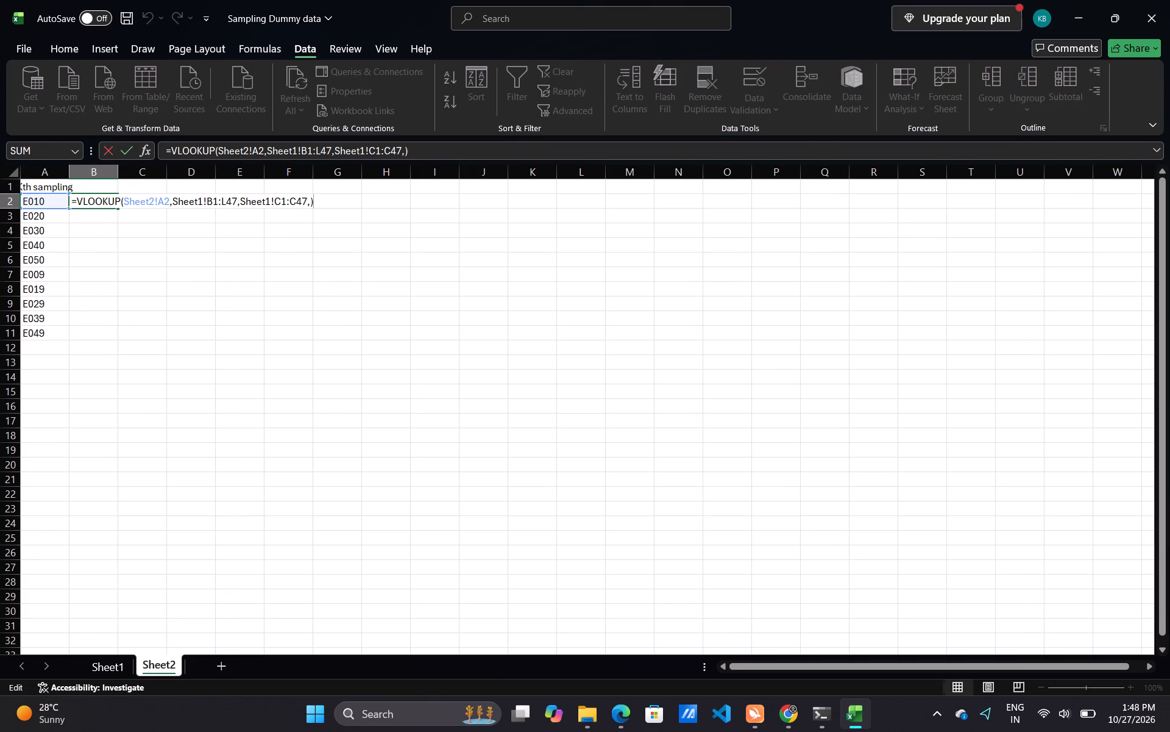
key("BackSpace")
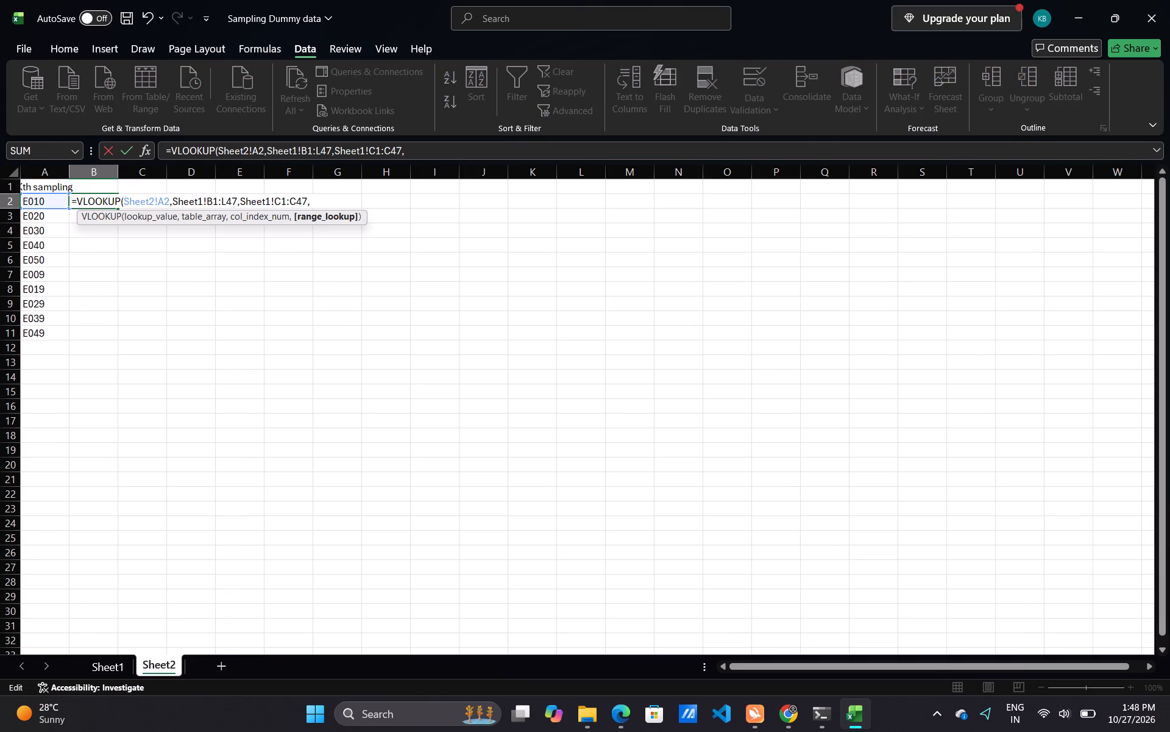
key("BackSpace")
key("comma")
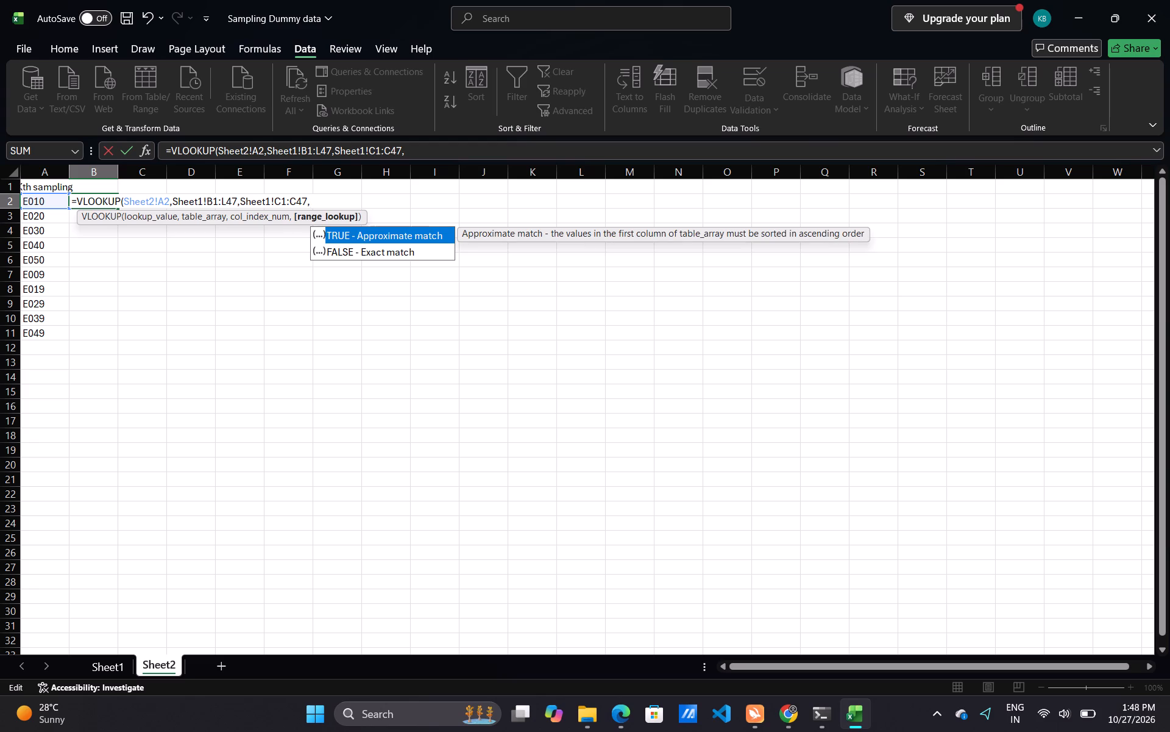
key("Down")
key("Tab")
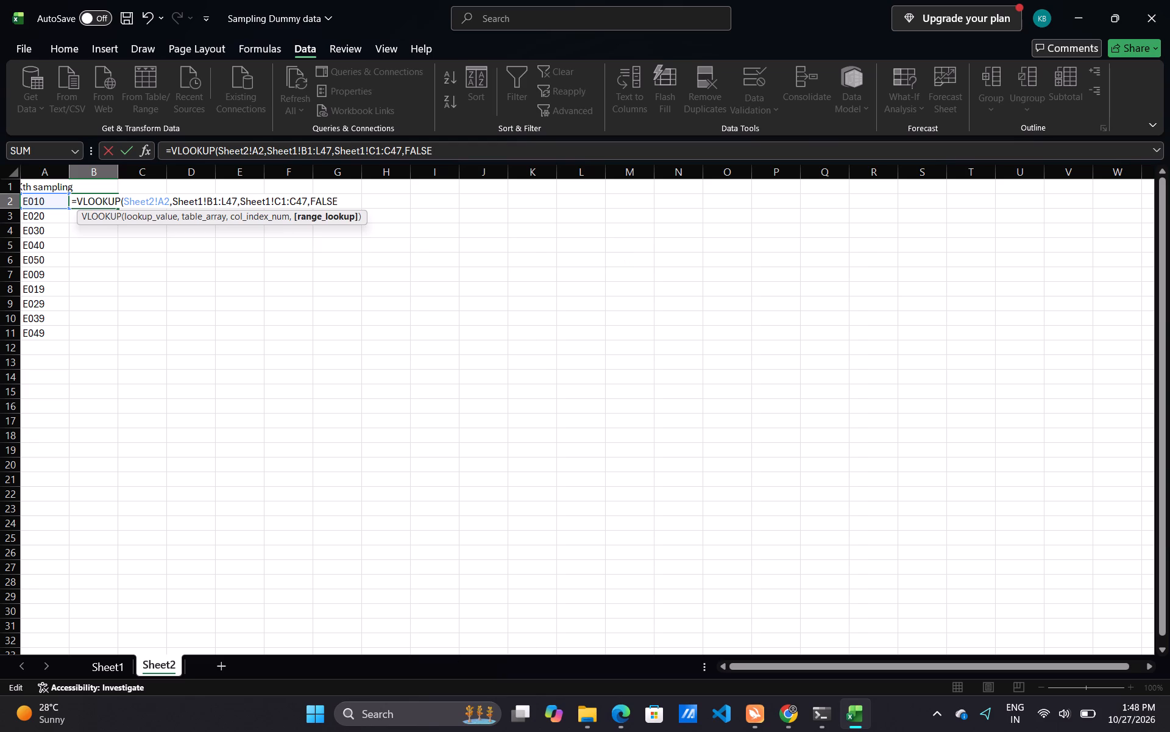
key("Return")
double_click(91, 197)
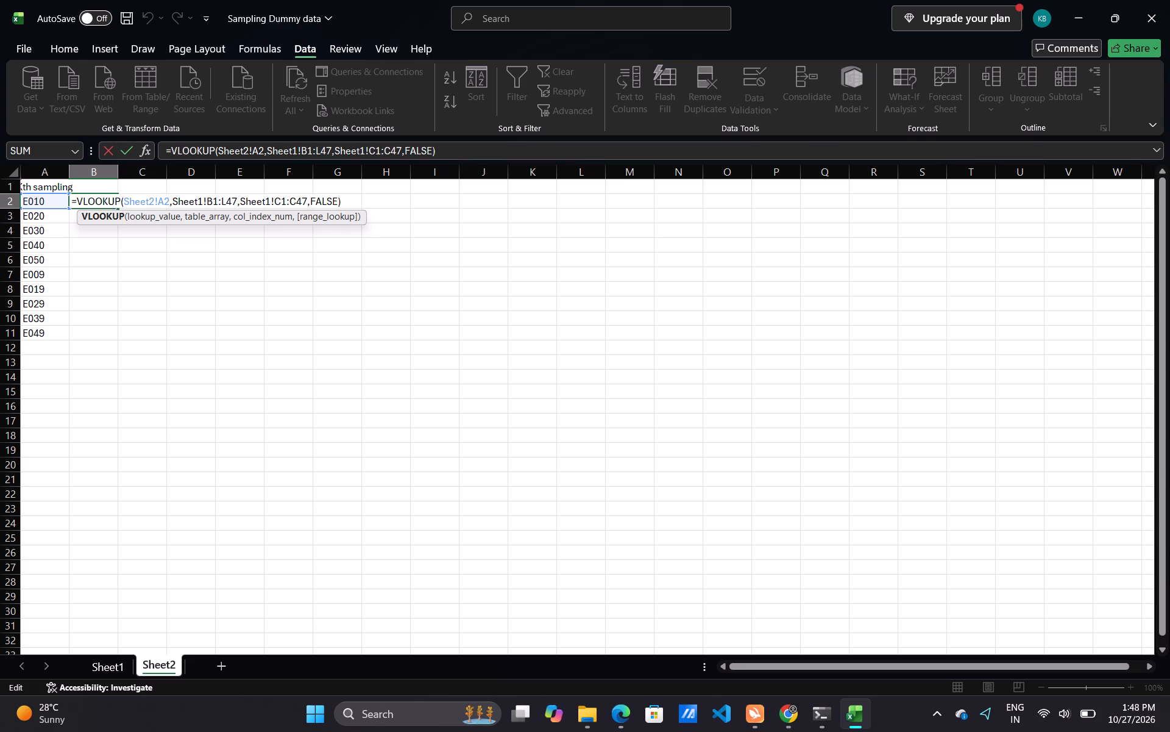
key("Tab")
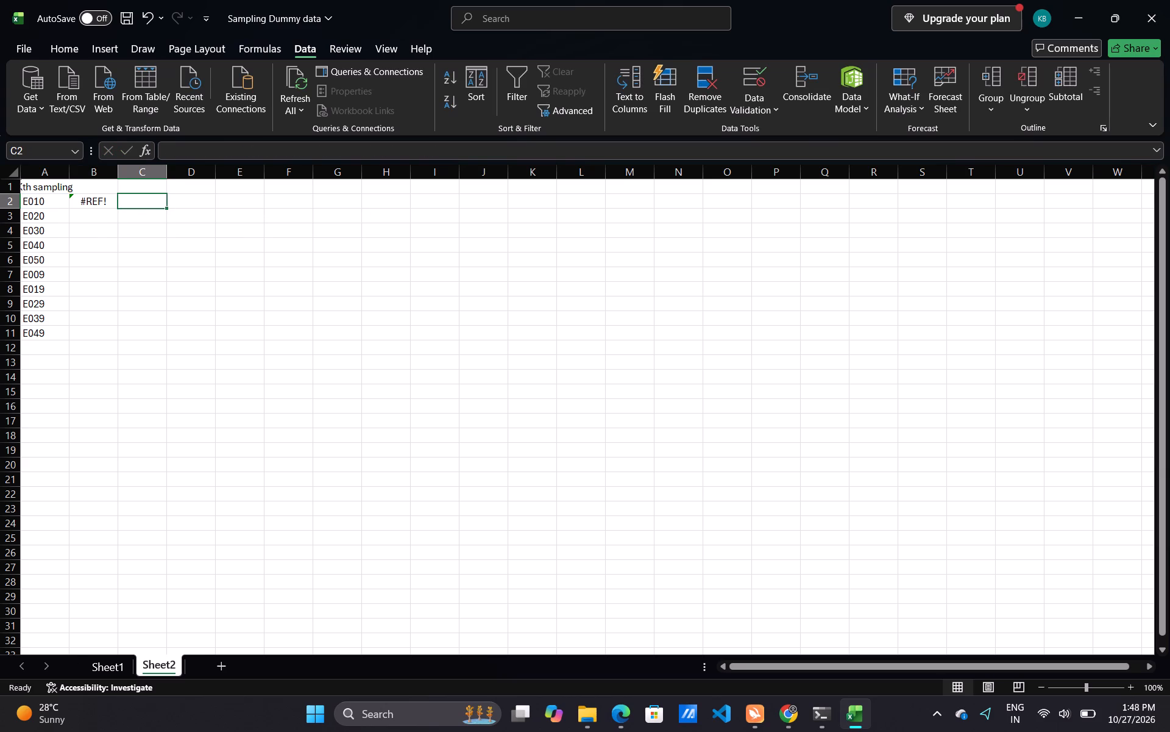
Clear the formula in Sheet2 cell B2 and start a new VLOOKUP there with A2 as the lookup value.
left_click(93, 202)
key("Delete")
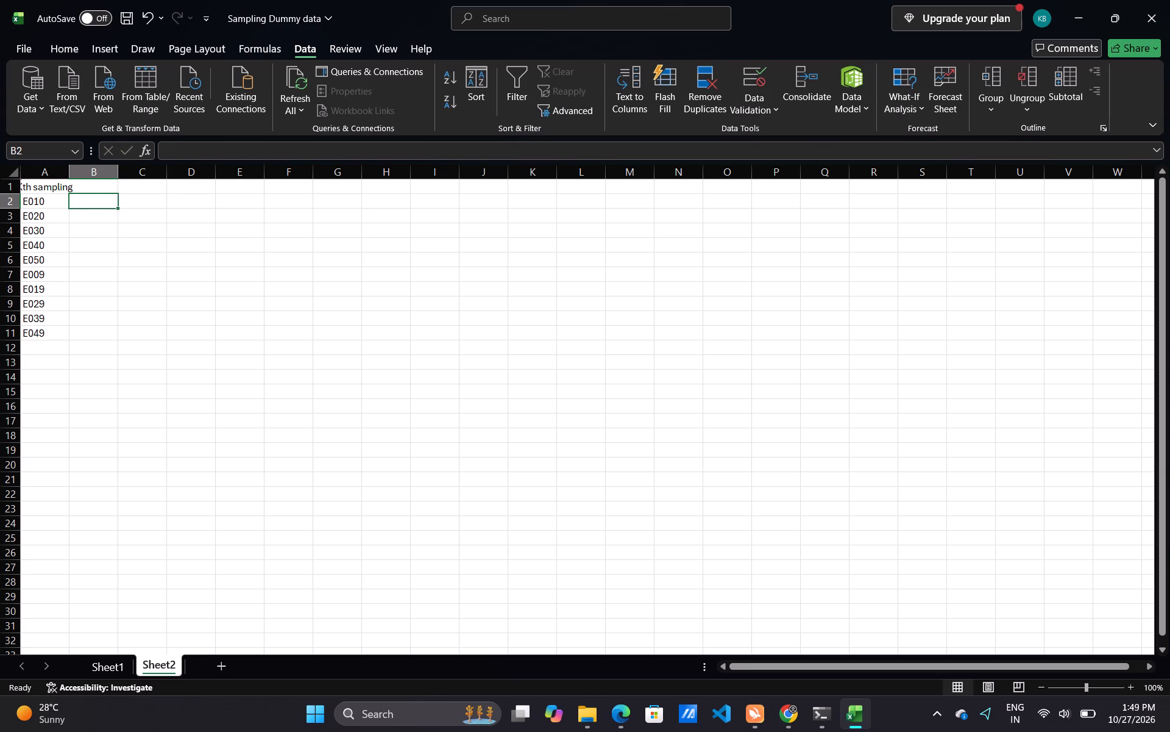
type("=vlook")
key("Tab")
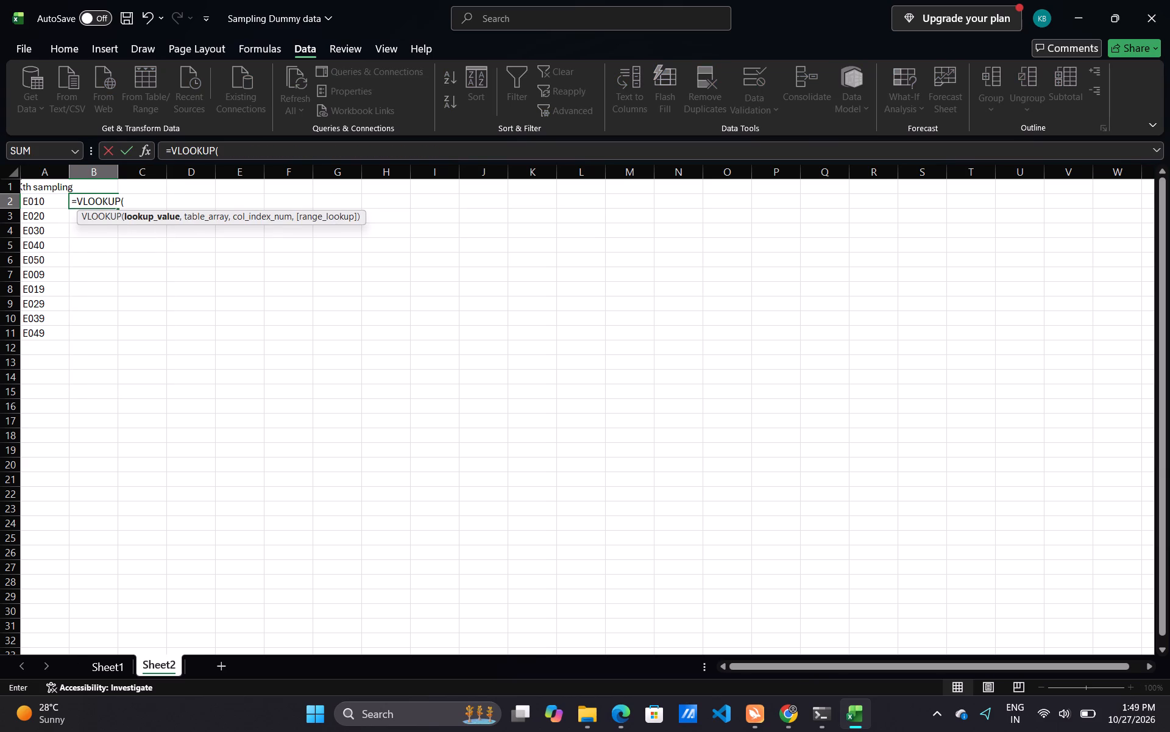
left_click(34, 200)
key("comma")
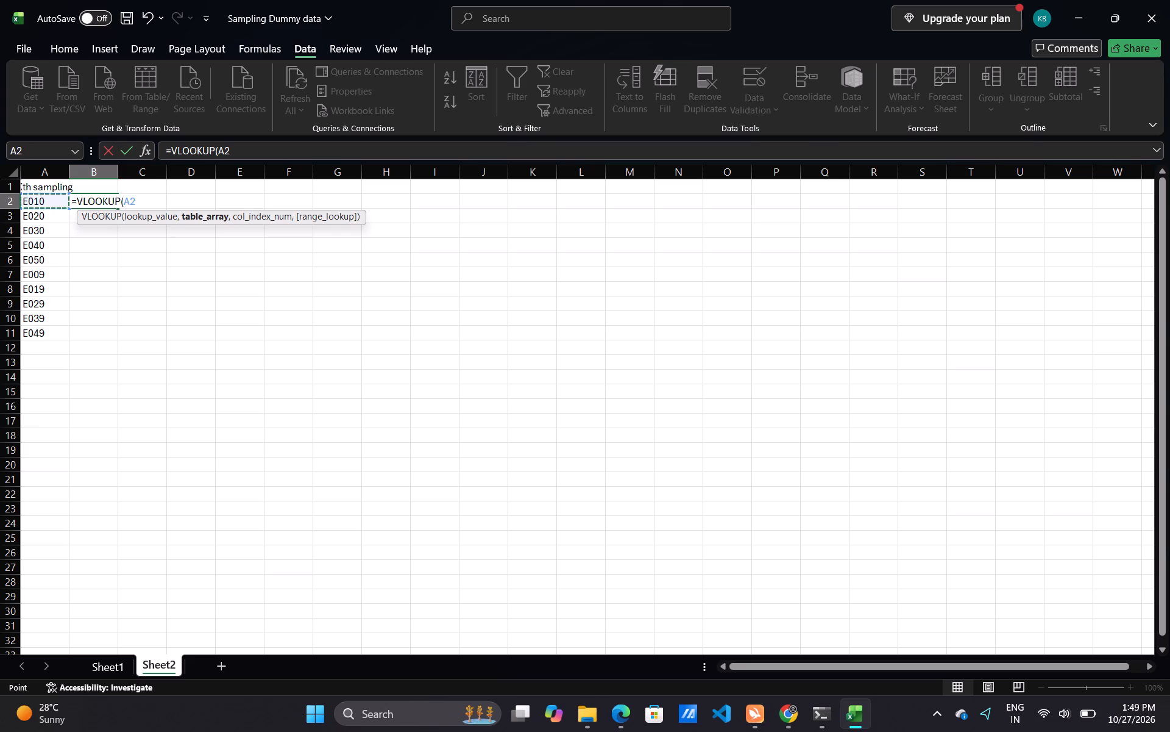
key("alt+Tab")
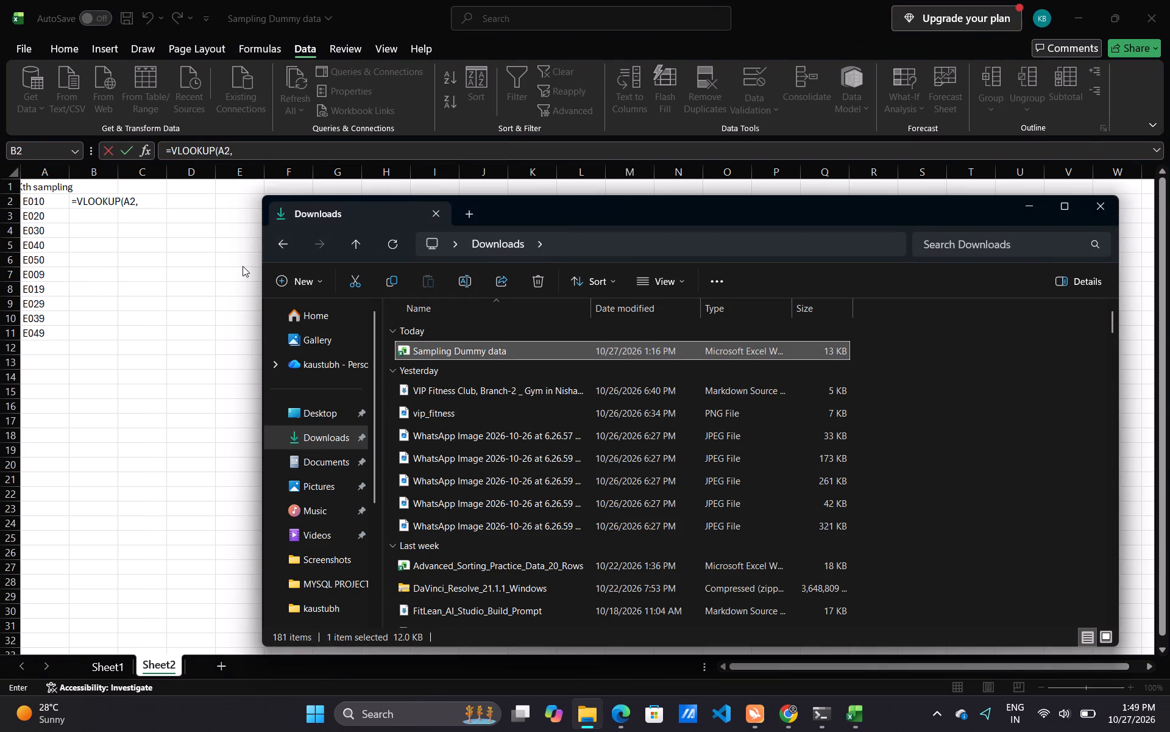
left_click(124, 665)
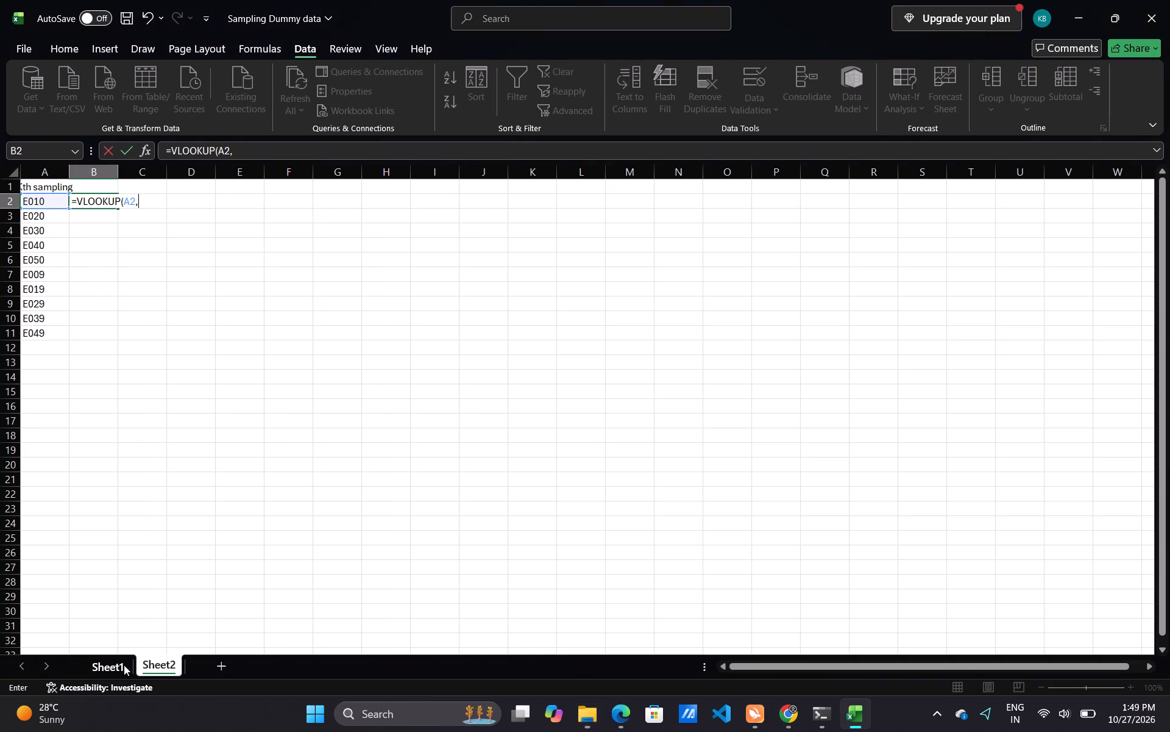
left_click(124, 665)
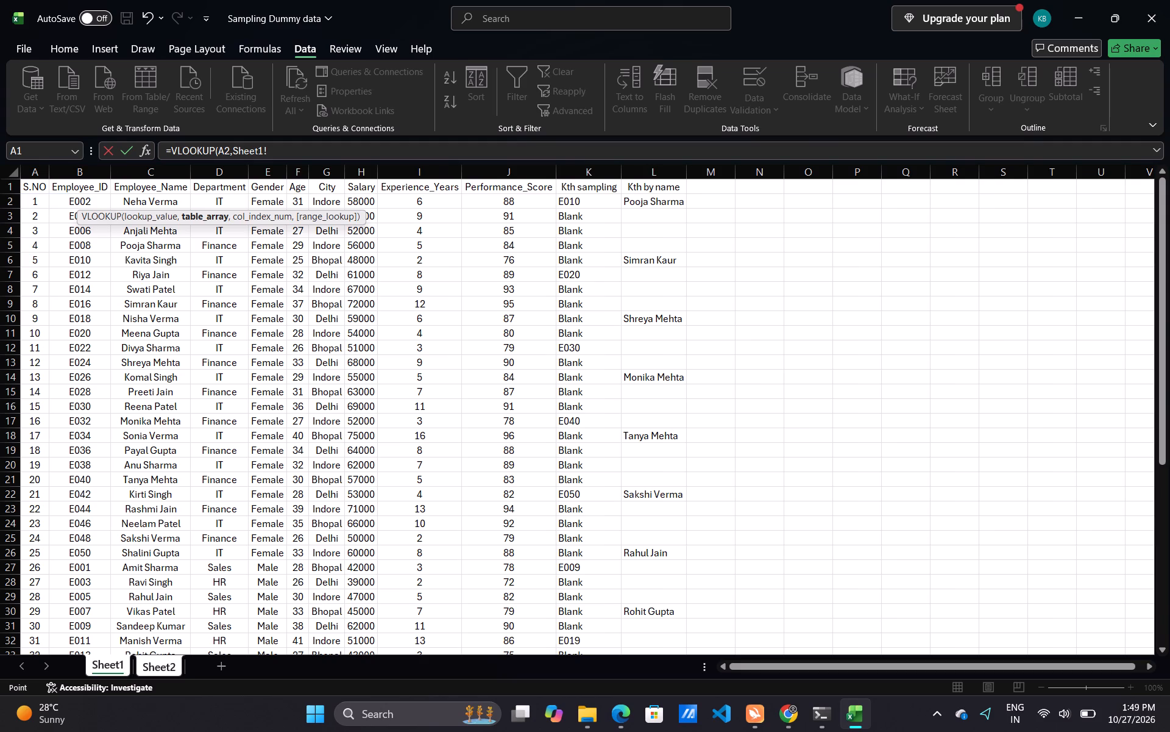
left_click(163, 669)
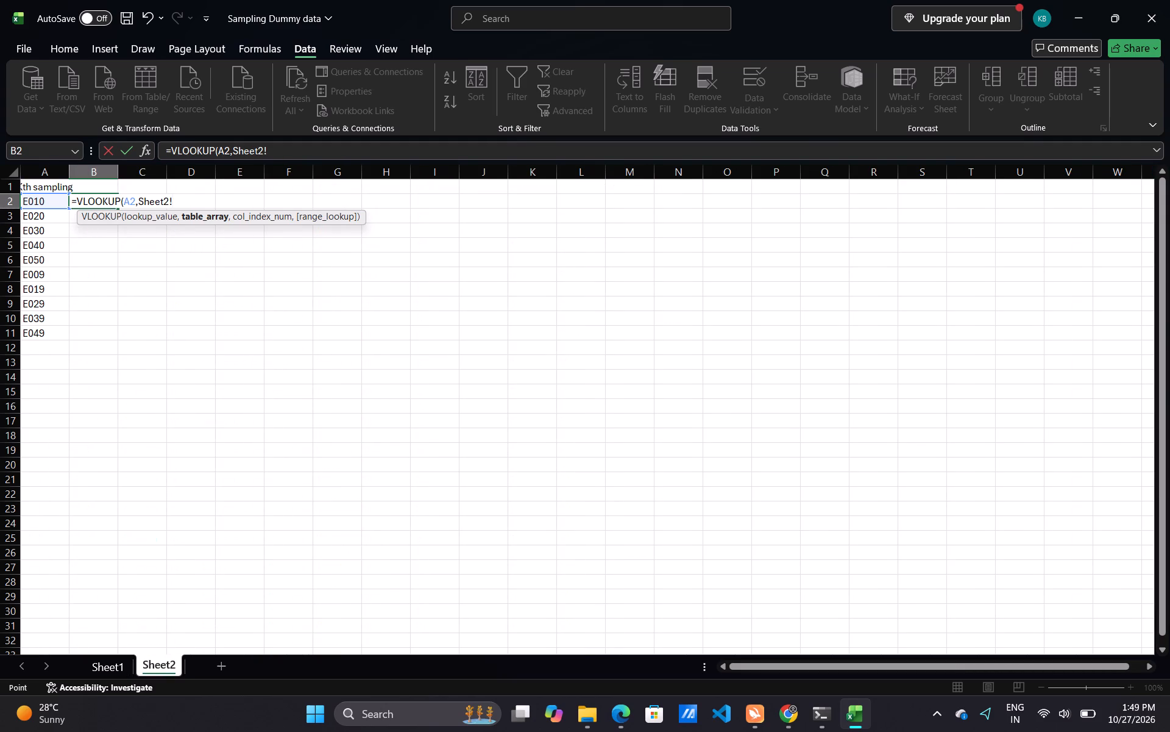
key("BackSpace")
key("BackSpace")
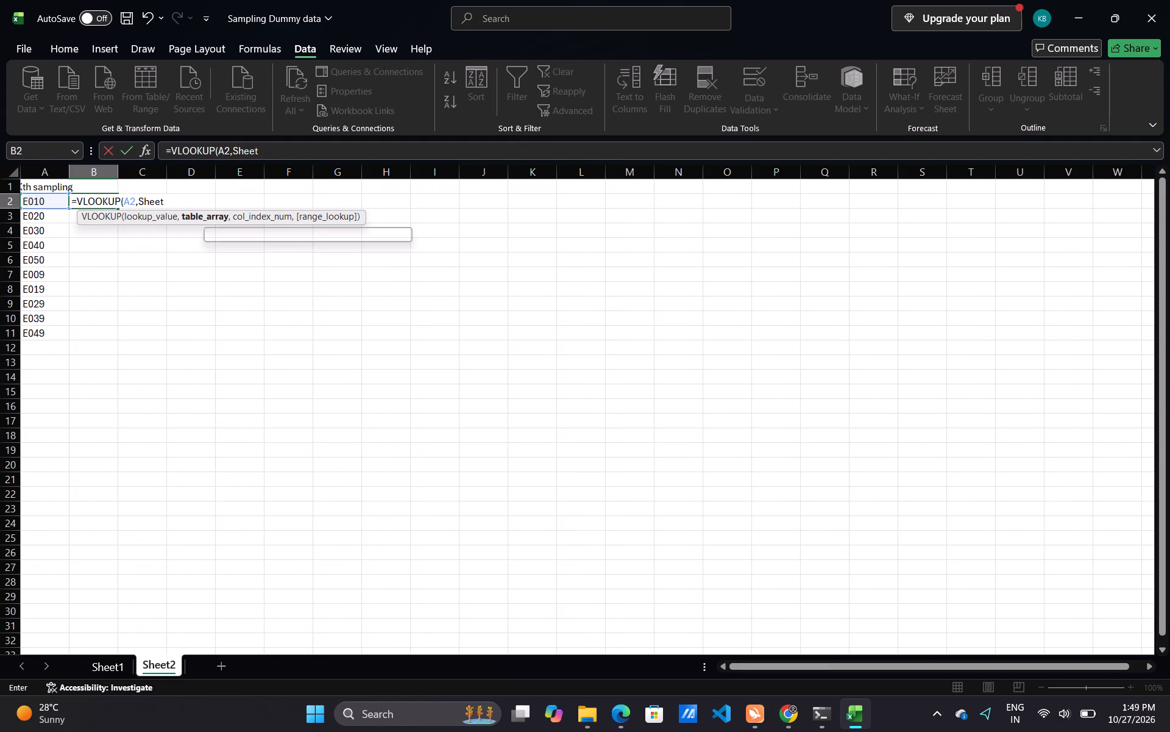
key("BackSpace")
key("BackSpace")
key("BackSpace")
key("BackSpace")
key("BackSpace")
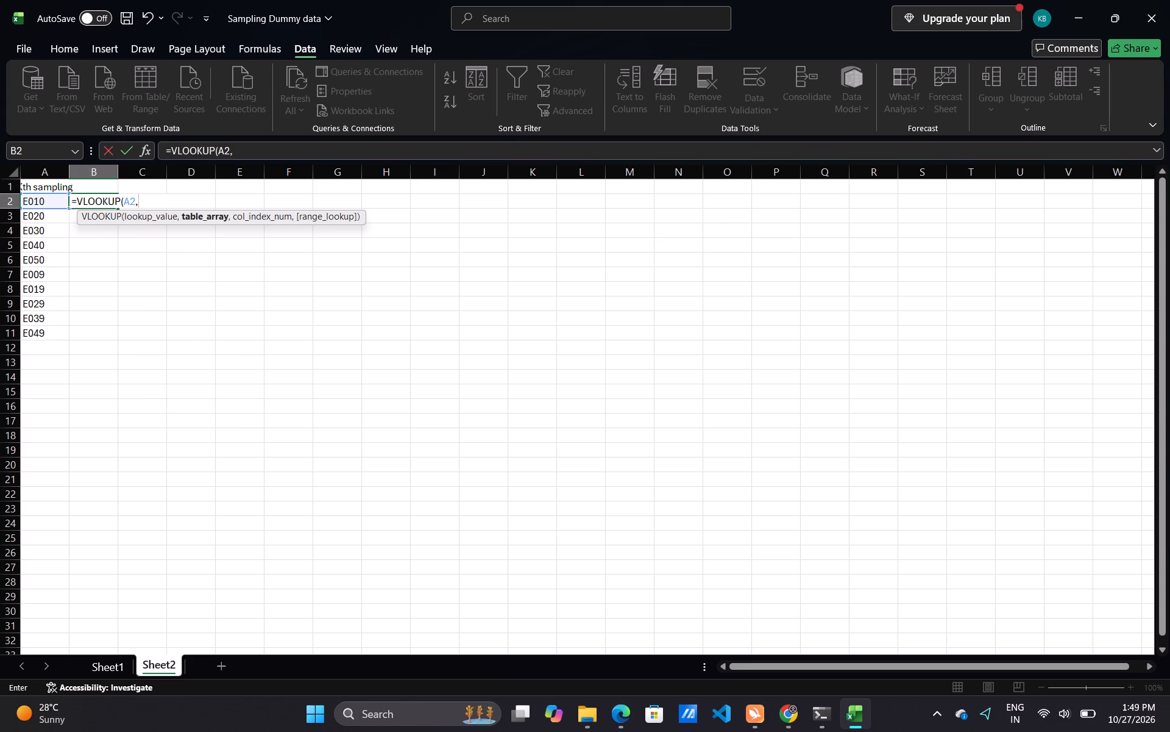
Set the VLOOKUP table array to the range B2:J51 on Sheet1.
left_click(116, 670)
left_click(82, 206)
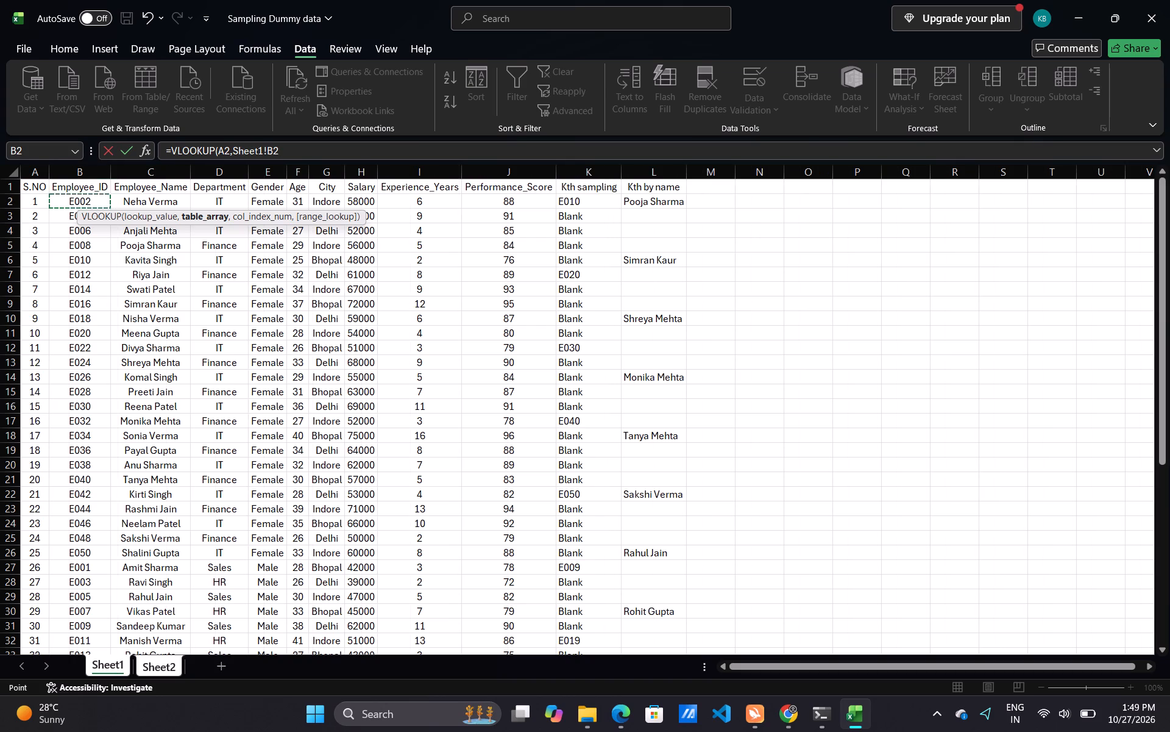
key("shift+Right")
key("shift+Right")
key("shift+Right")
key("shift+Right")
key("shift+Right")
key("shift+Right")
key("shift+Right")
key("shift+Right")
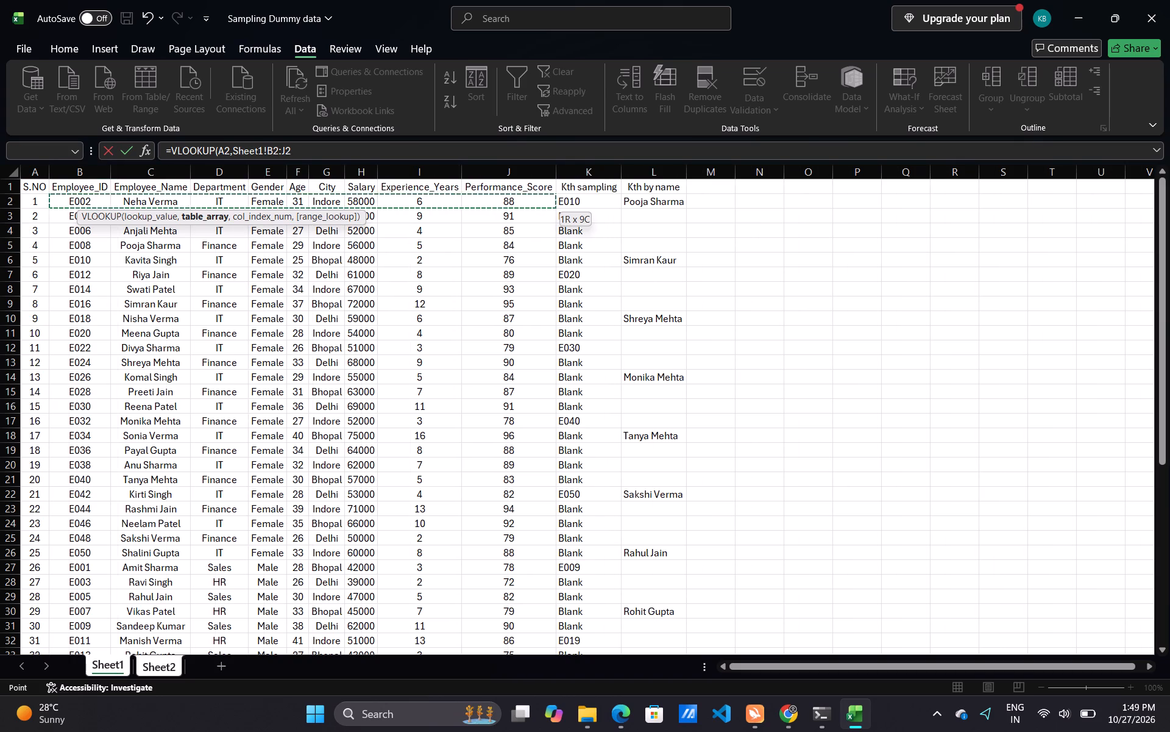
key("ctrl+shift+Down")
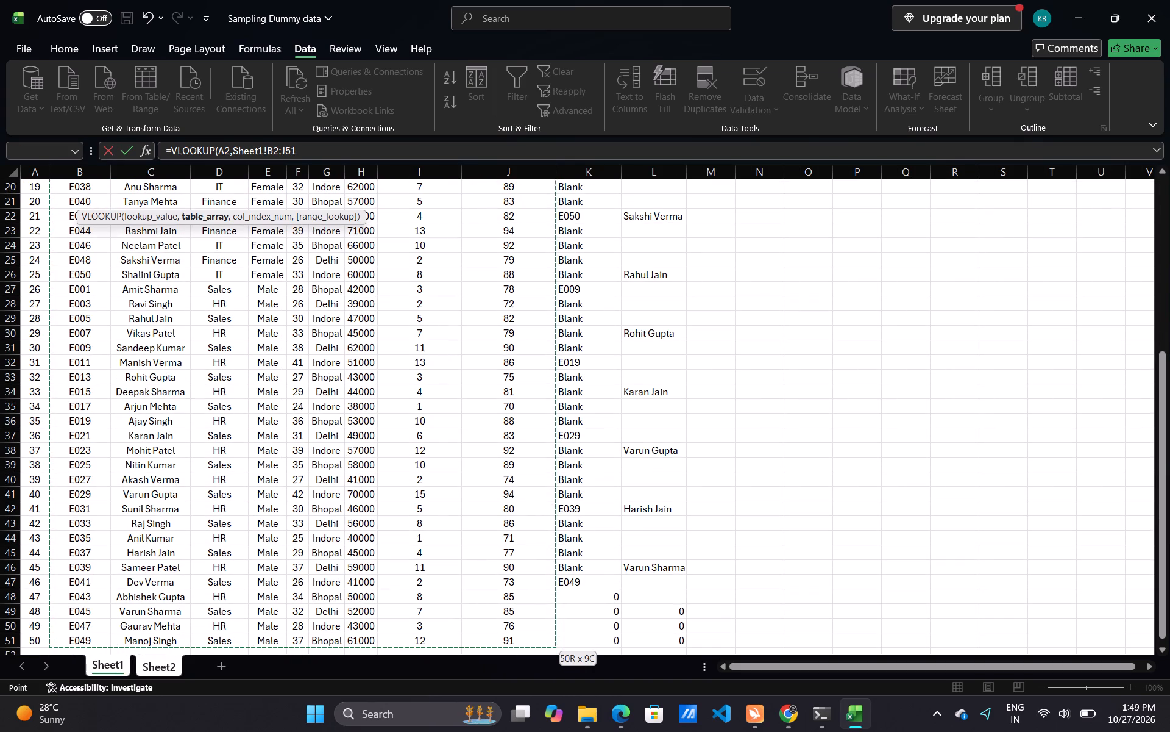
key("comma")
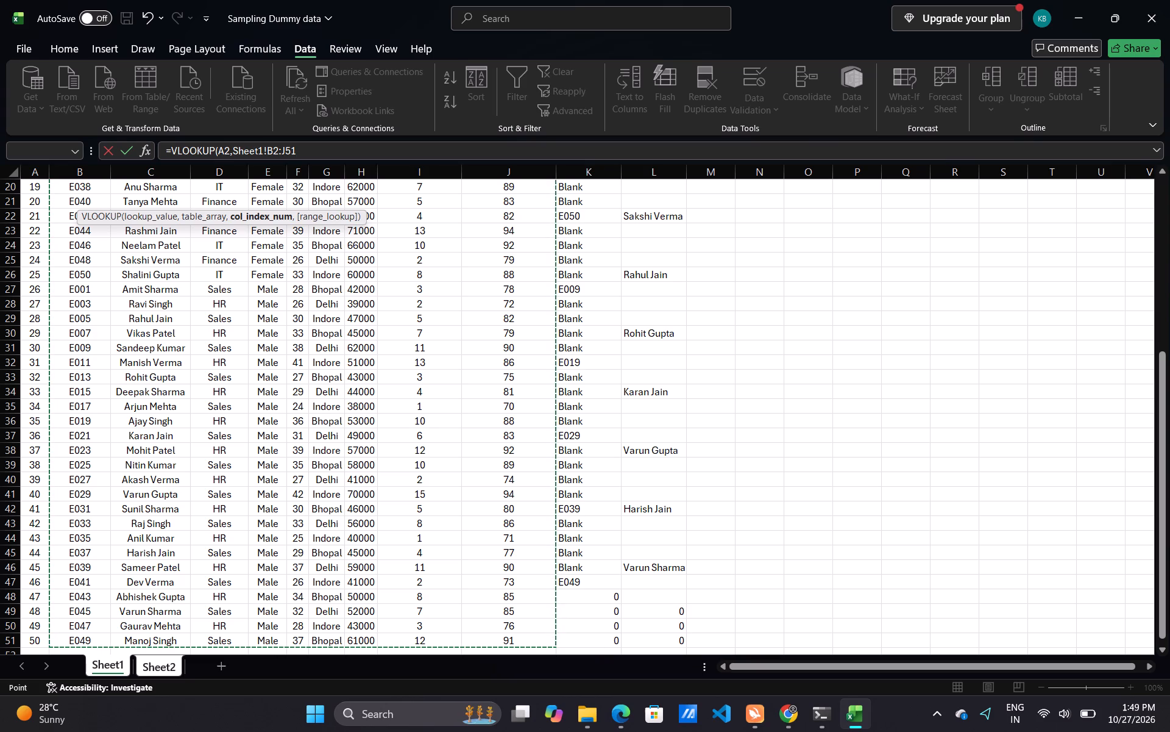
Complete the VLOOKUP in Sheet2 cell B2 with column index 2 and an exact match (FALSE).
scroll(82, 206, "up", 4)
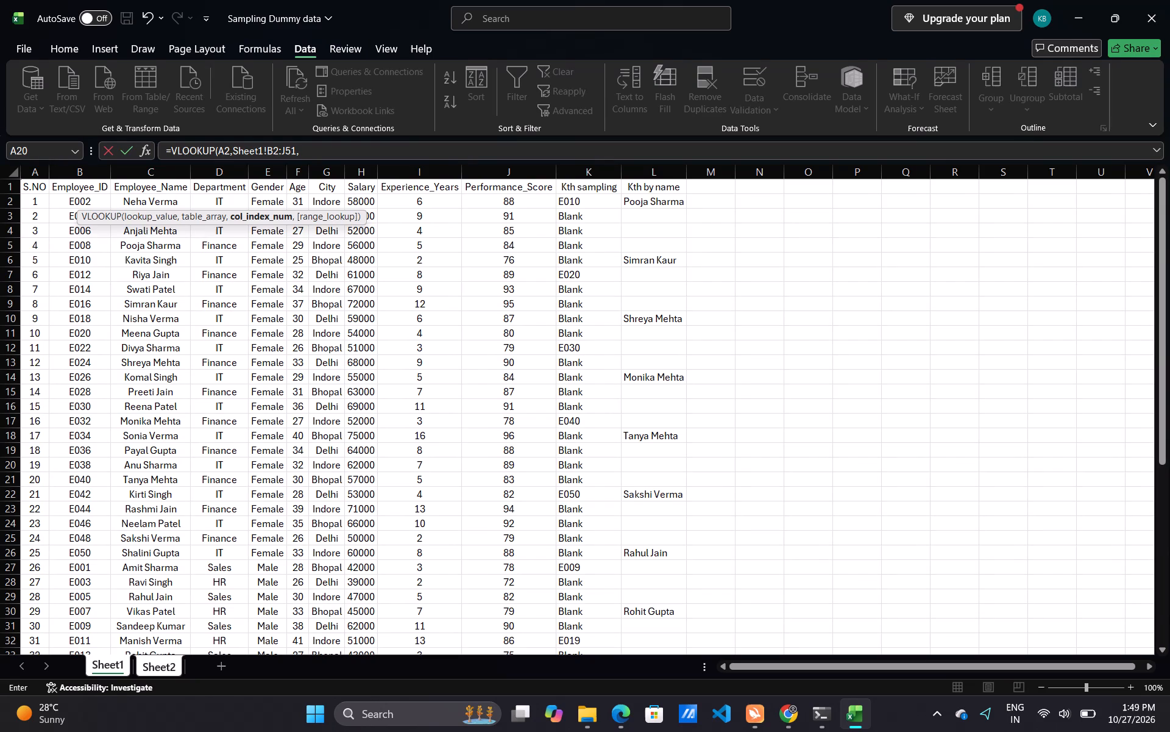
key("2")
type(",0")
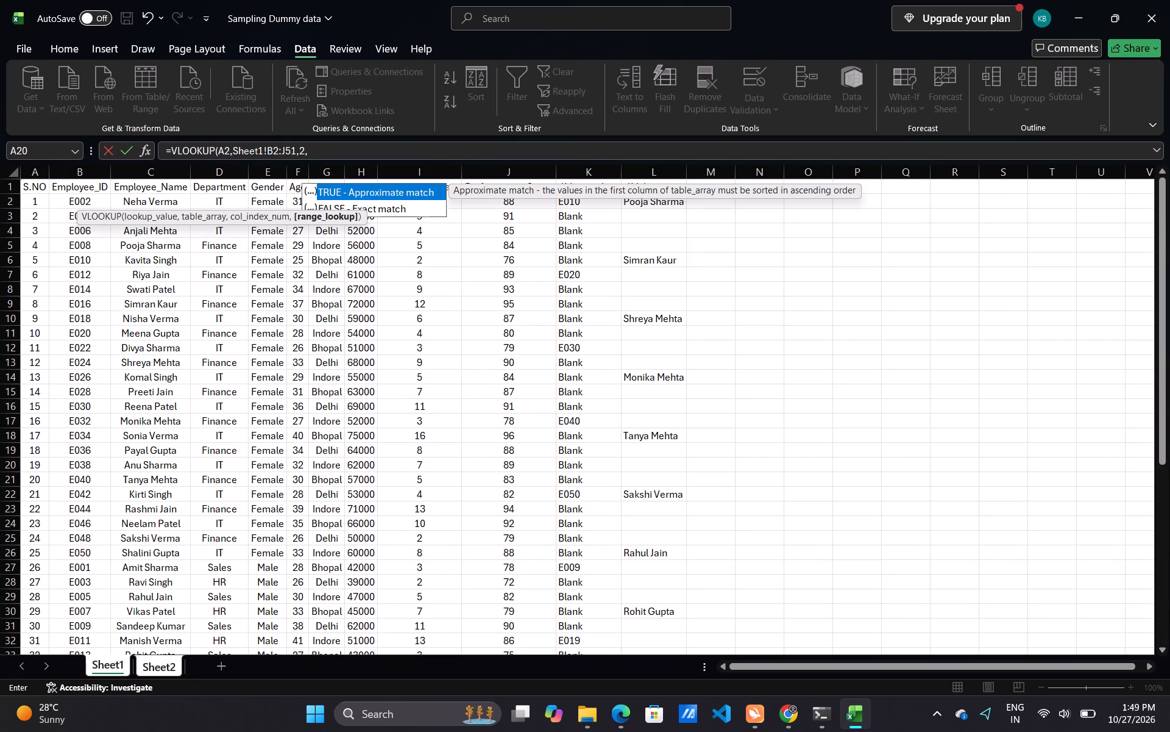
key("Down")
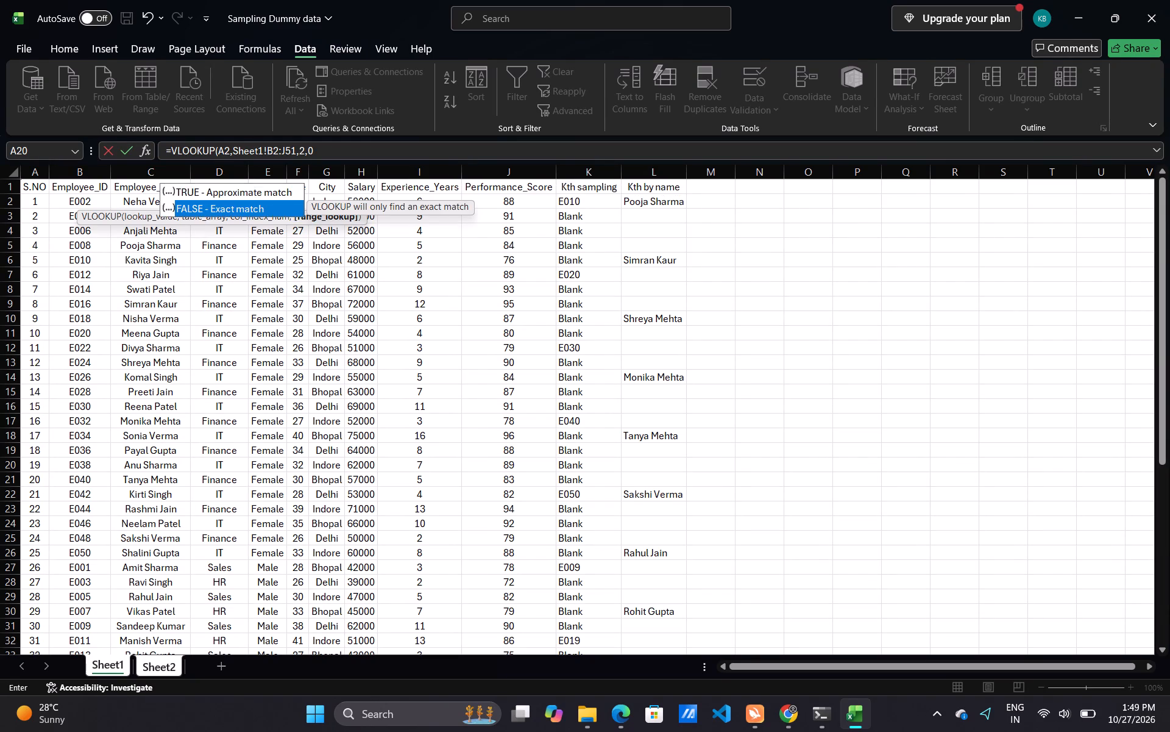
key("Tab")
key("Tab")
left_click(88, 203)
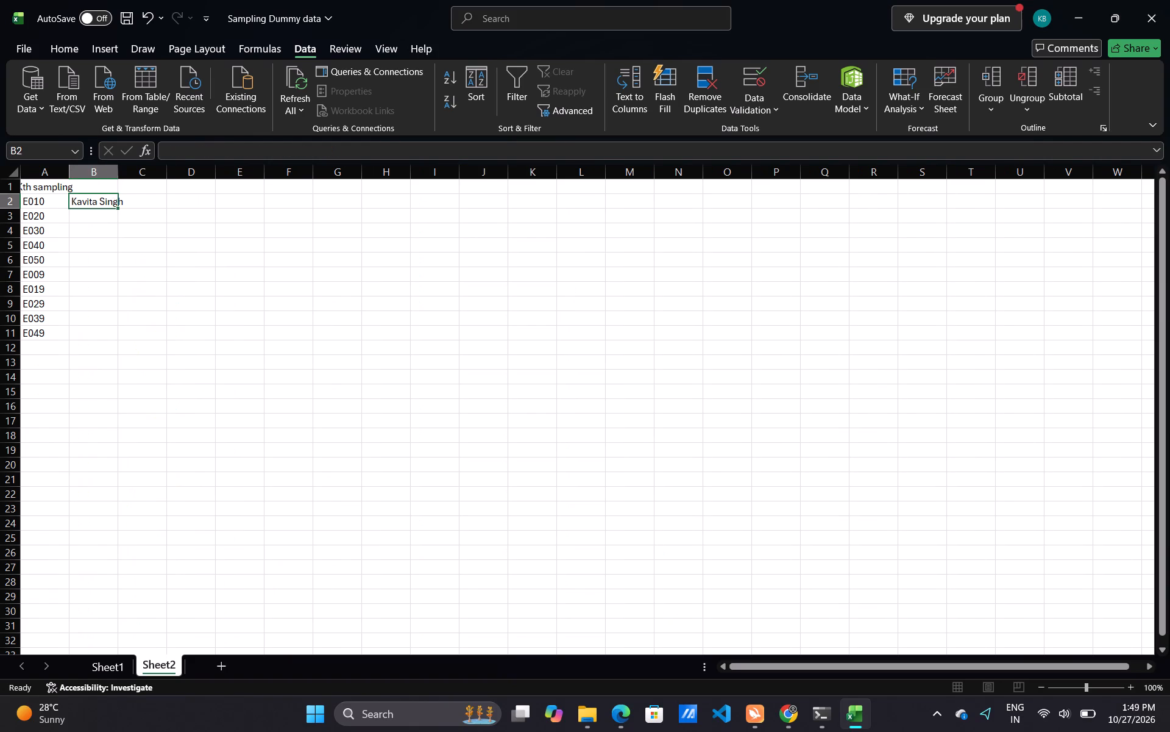
Fill the VLOOKUP formula from B2 across to column L and down to row 11 on Sheet2.
left_click_drag(115, 207, 238, 213)
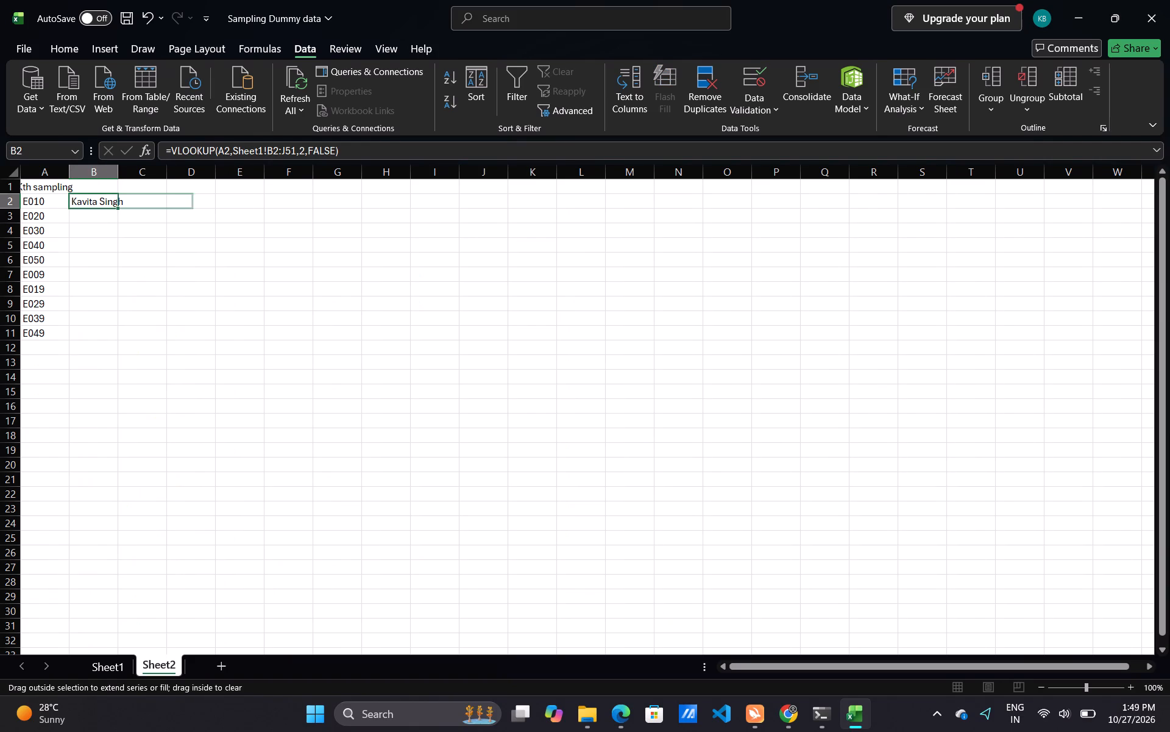
left_click_drag(238, 213, 481, 211)
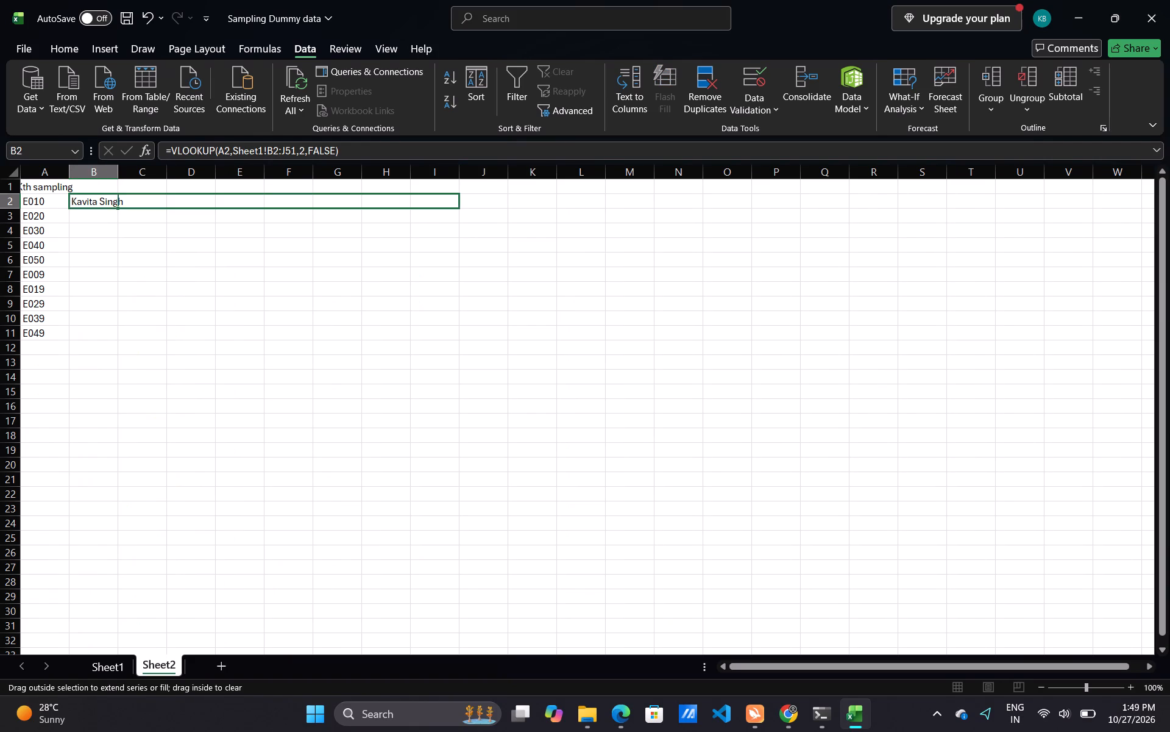
left_click_drag(481, 211, 601, 221)
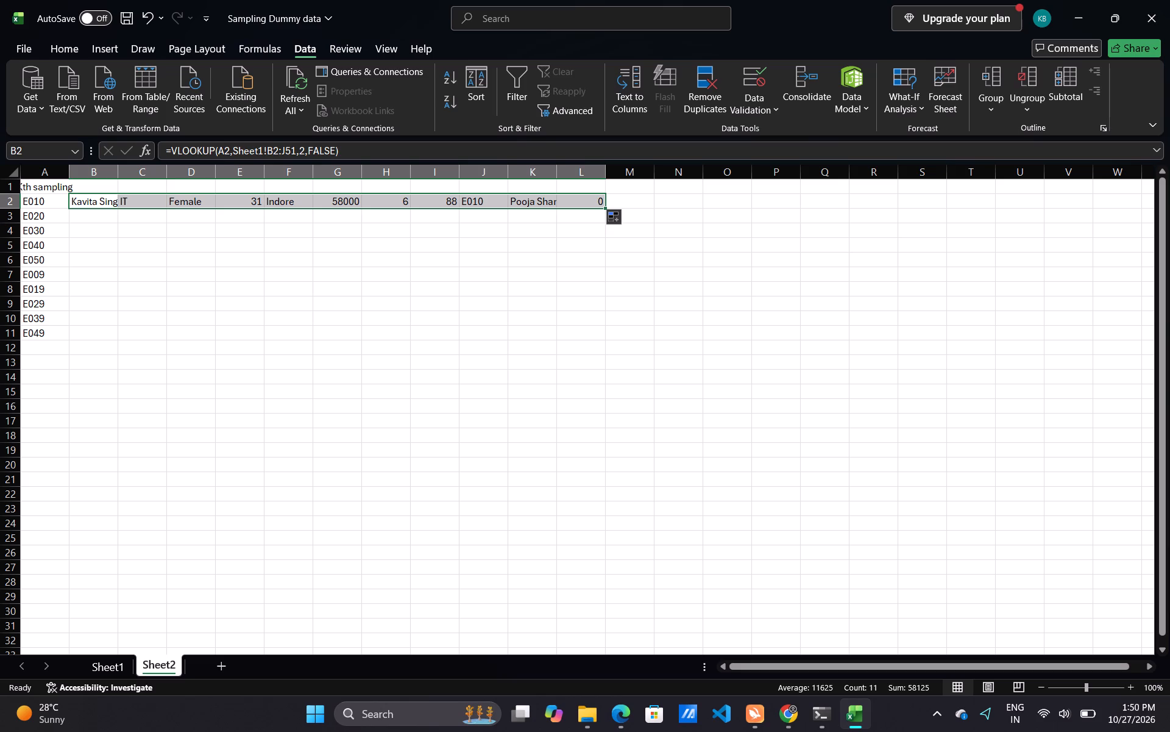
left_click_drag(604, 206, 604, 348)
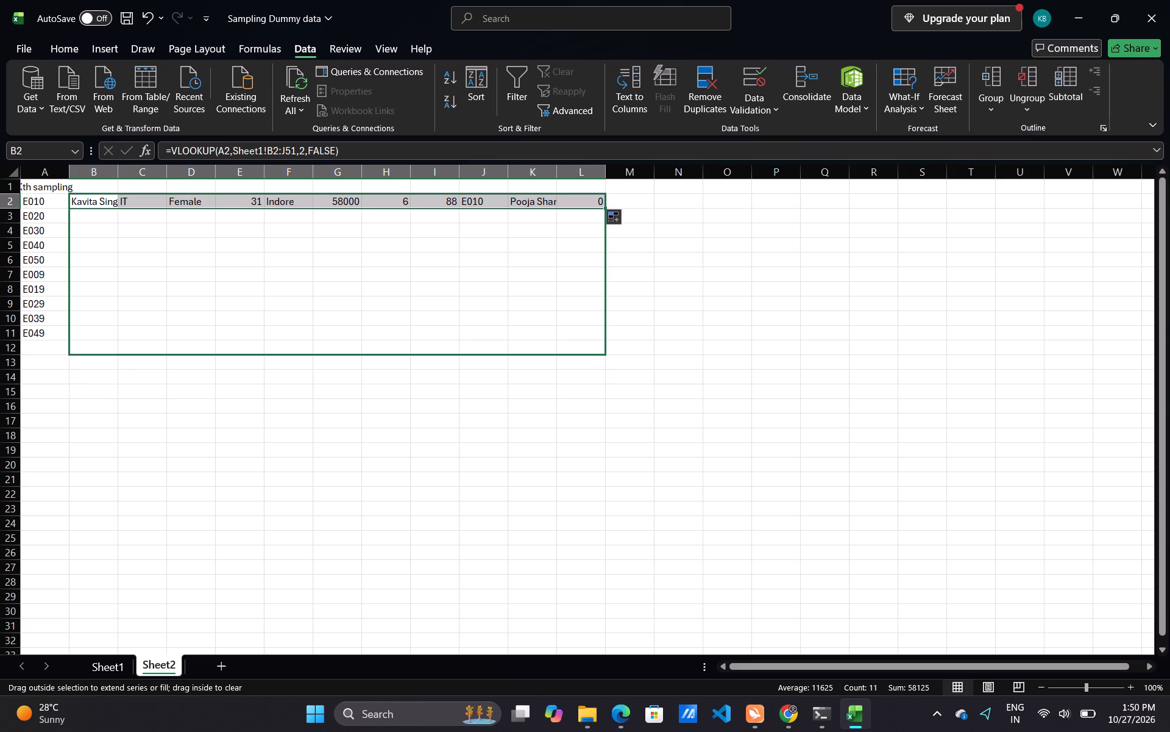
left_click_drag(604, 348, 605, 334)
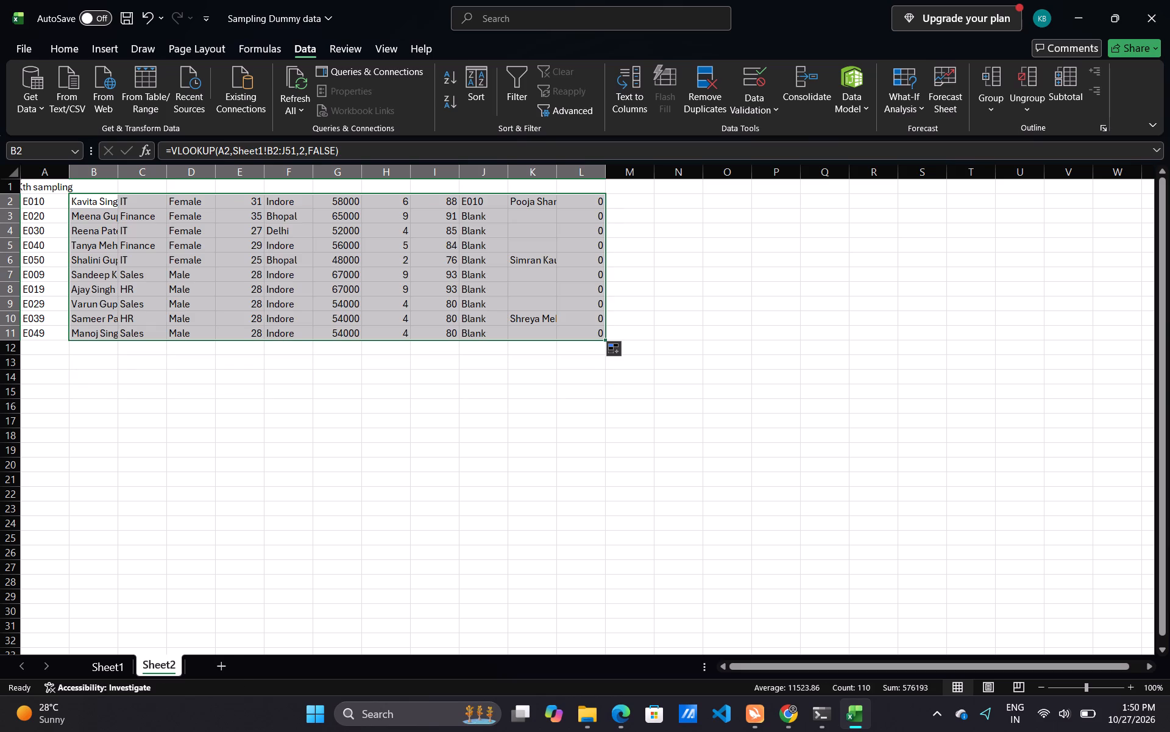
left_click(910, 381)
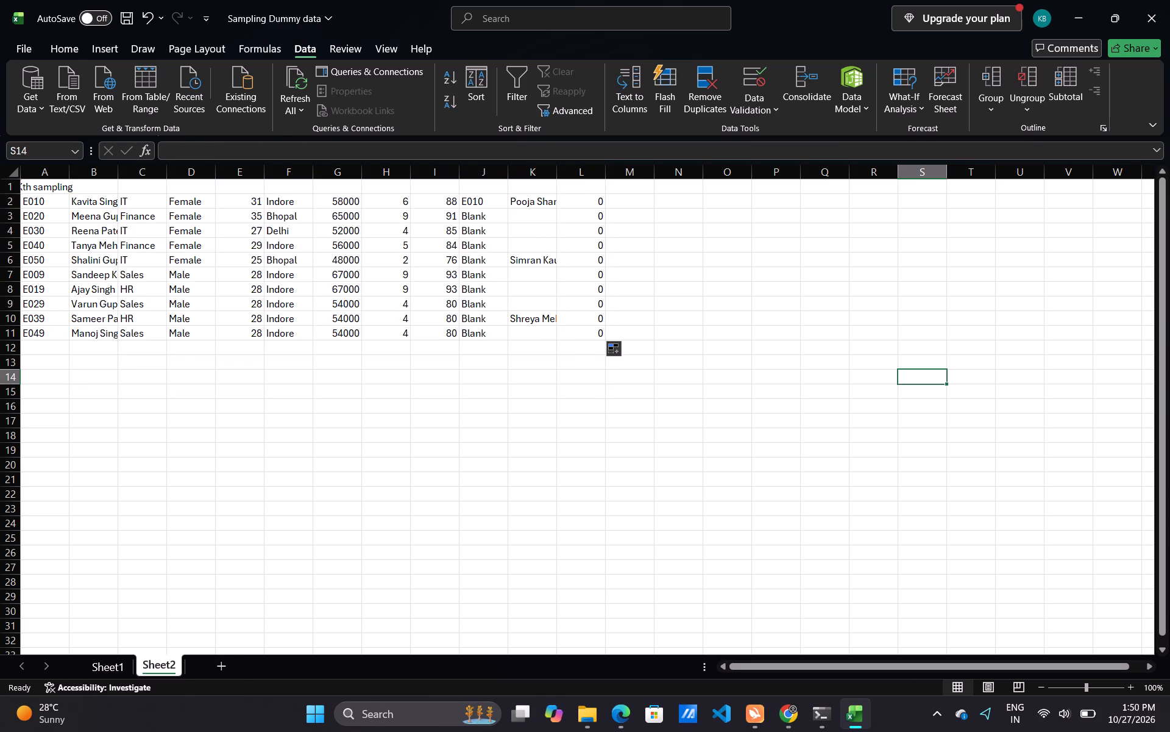
Add a new blank worksheet after Sheet2.
left_click(215, 666)
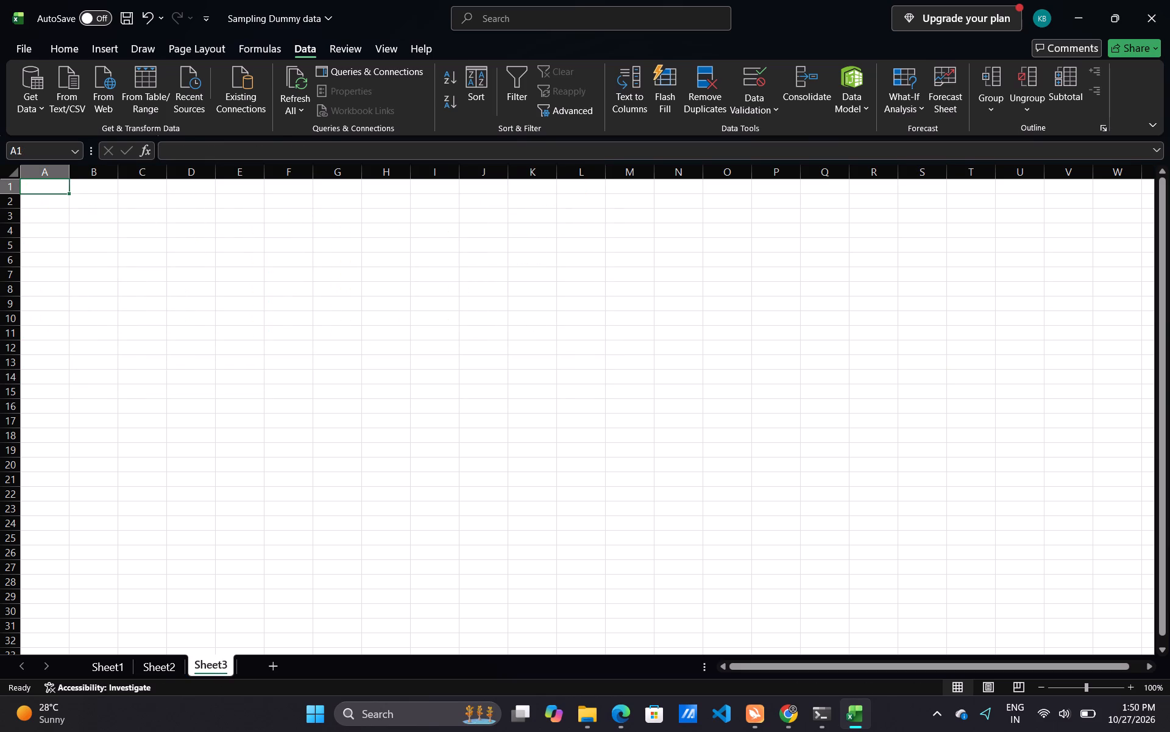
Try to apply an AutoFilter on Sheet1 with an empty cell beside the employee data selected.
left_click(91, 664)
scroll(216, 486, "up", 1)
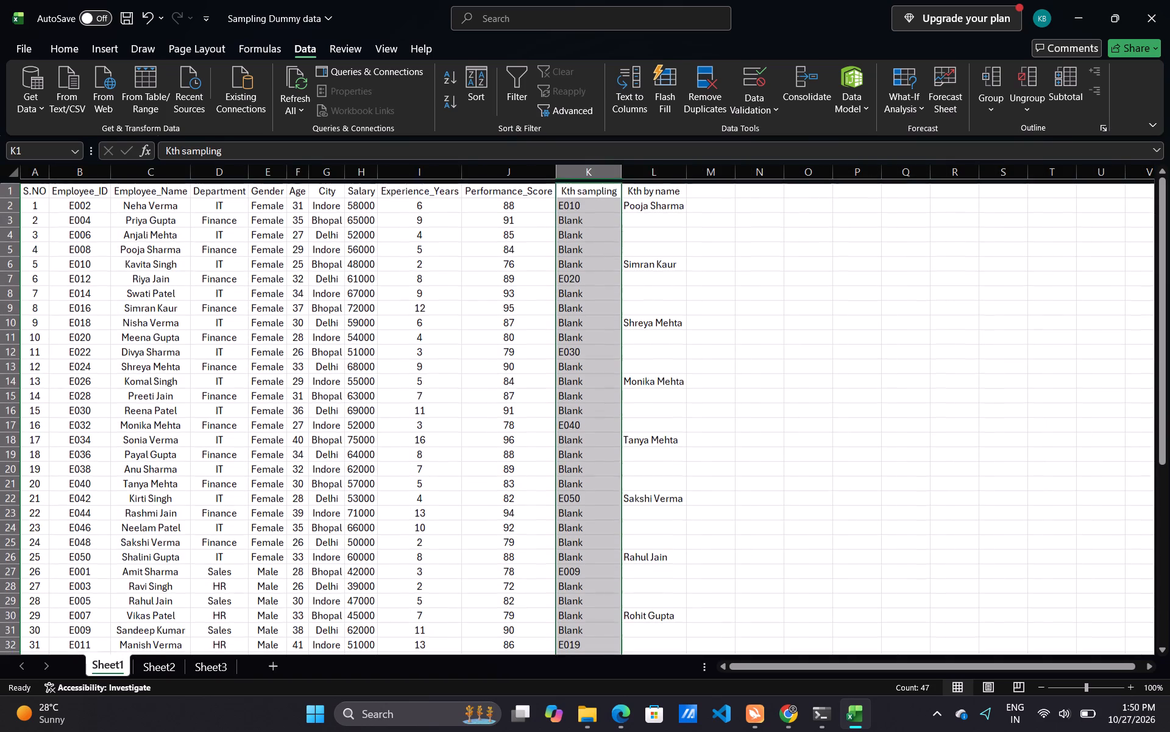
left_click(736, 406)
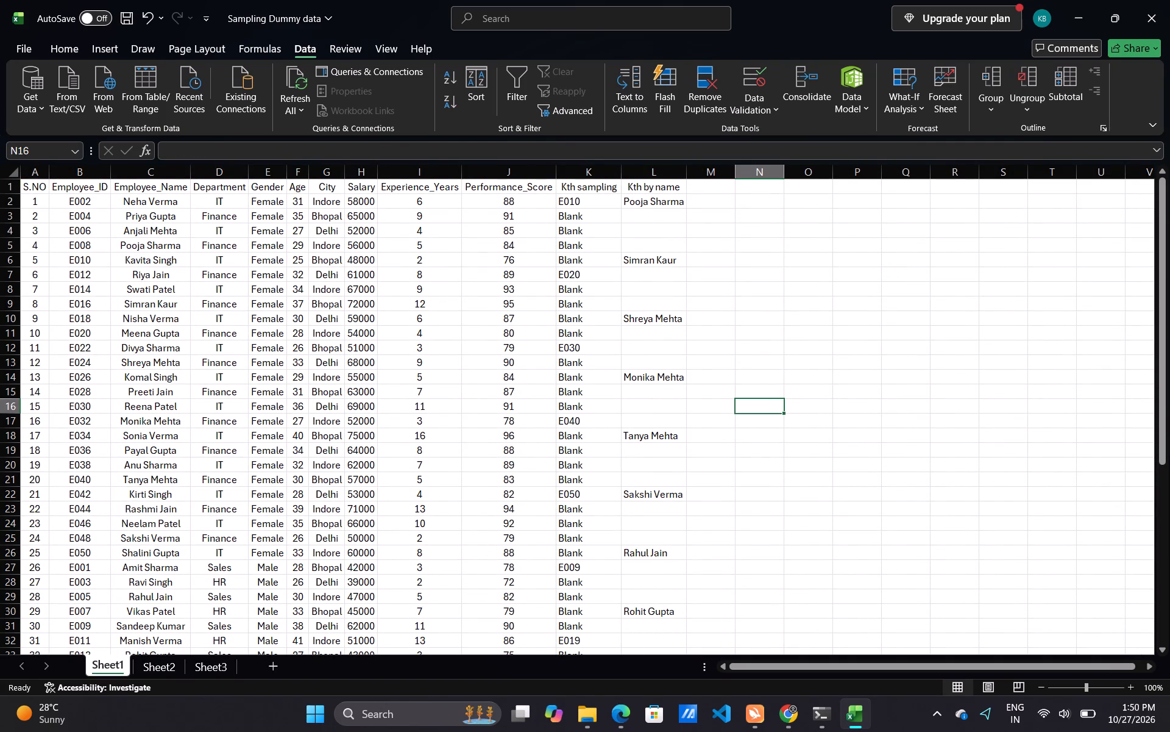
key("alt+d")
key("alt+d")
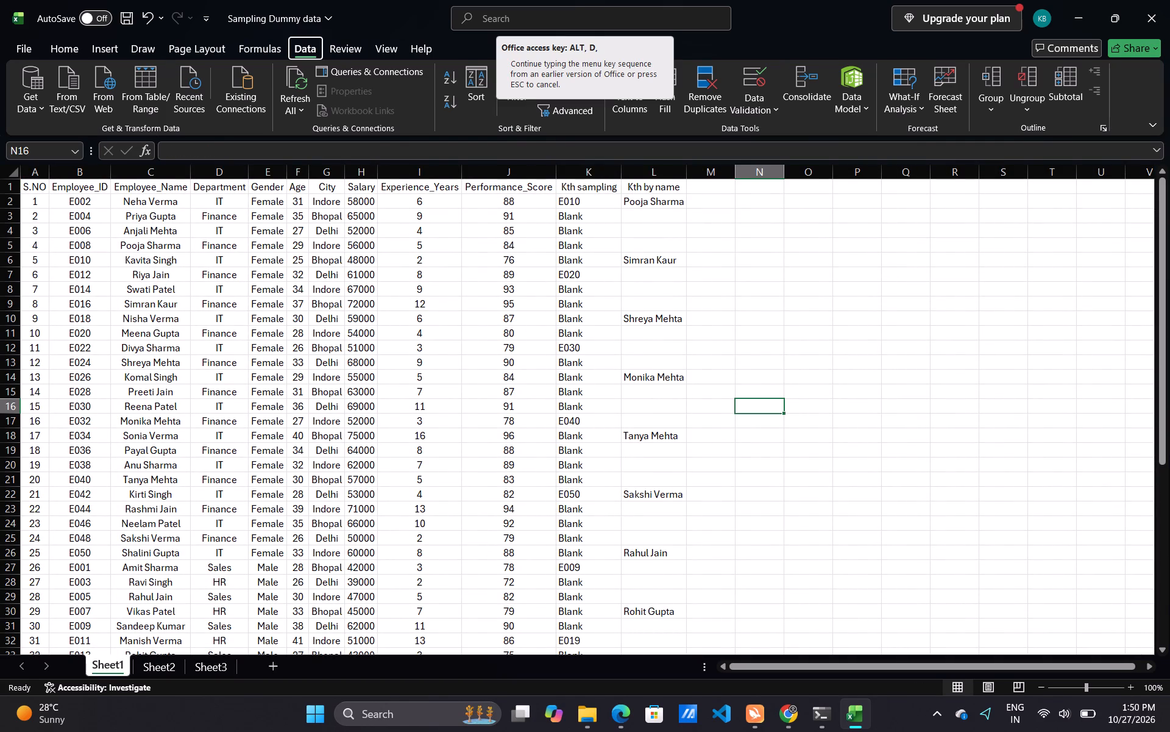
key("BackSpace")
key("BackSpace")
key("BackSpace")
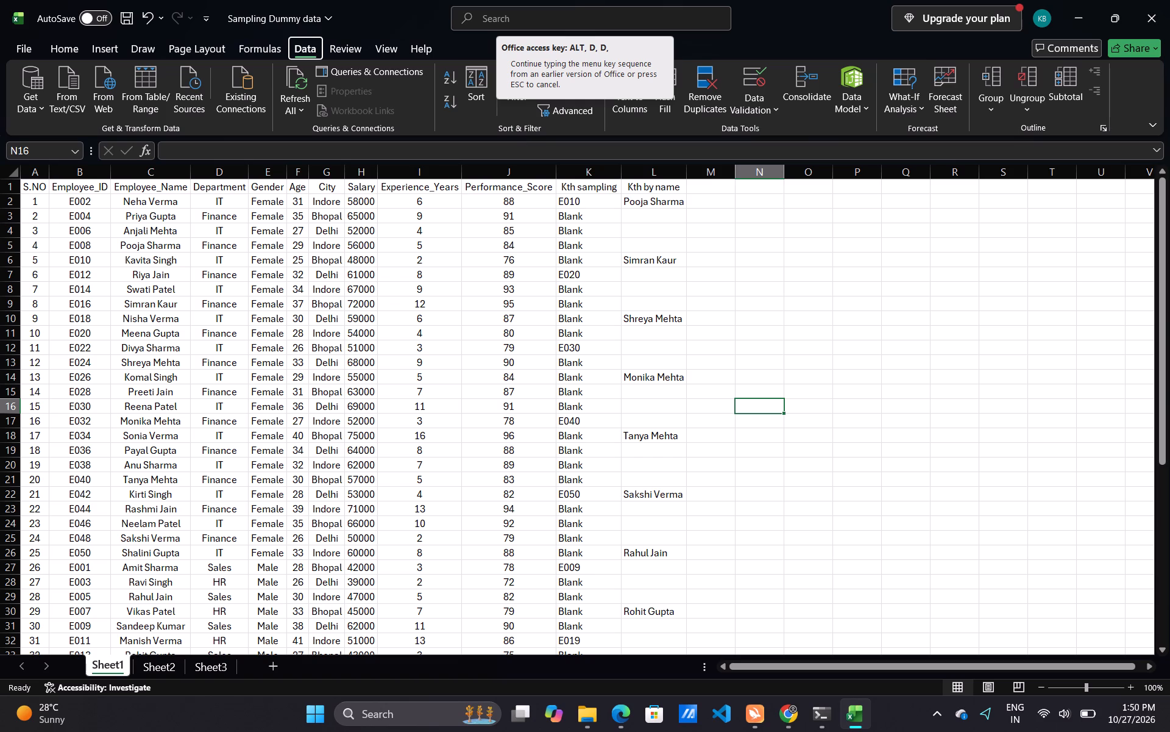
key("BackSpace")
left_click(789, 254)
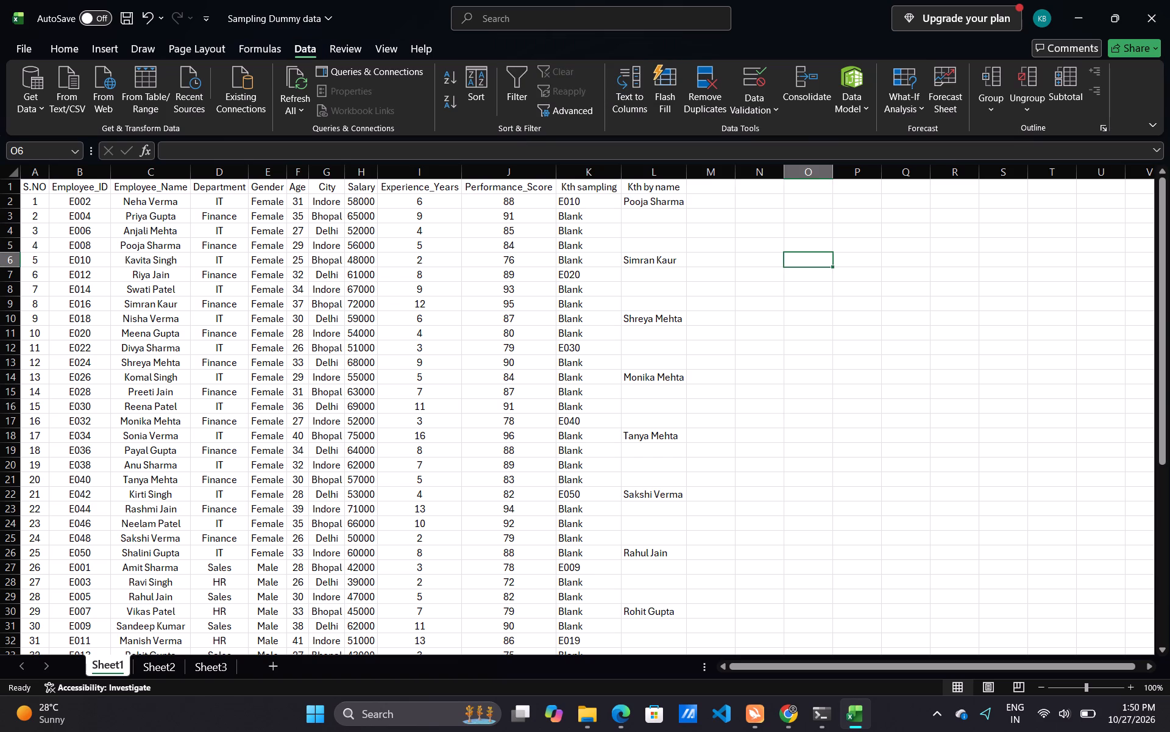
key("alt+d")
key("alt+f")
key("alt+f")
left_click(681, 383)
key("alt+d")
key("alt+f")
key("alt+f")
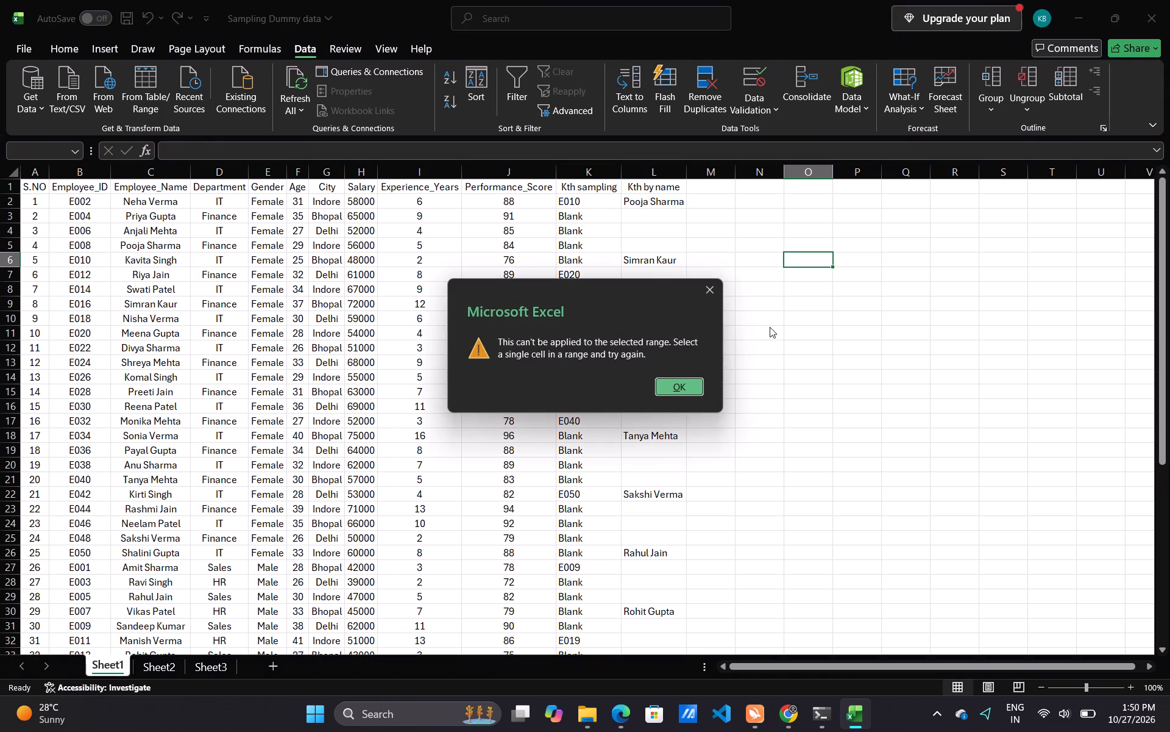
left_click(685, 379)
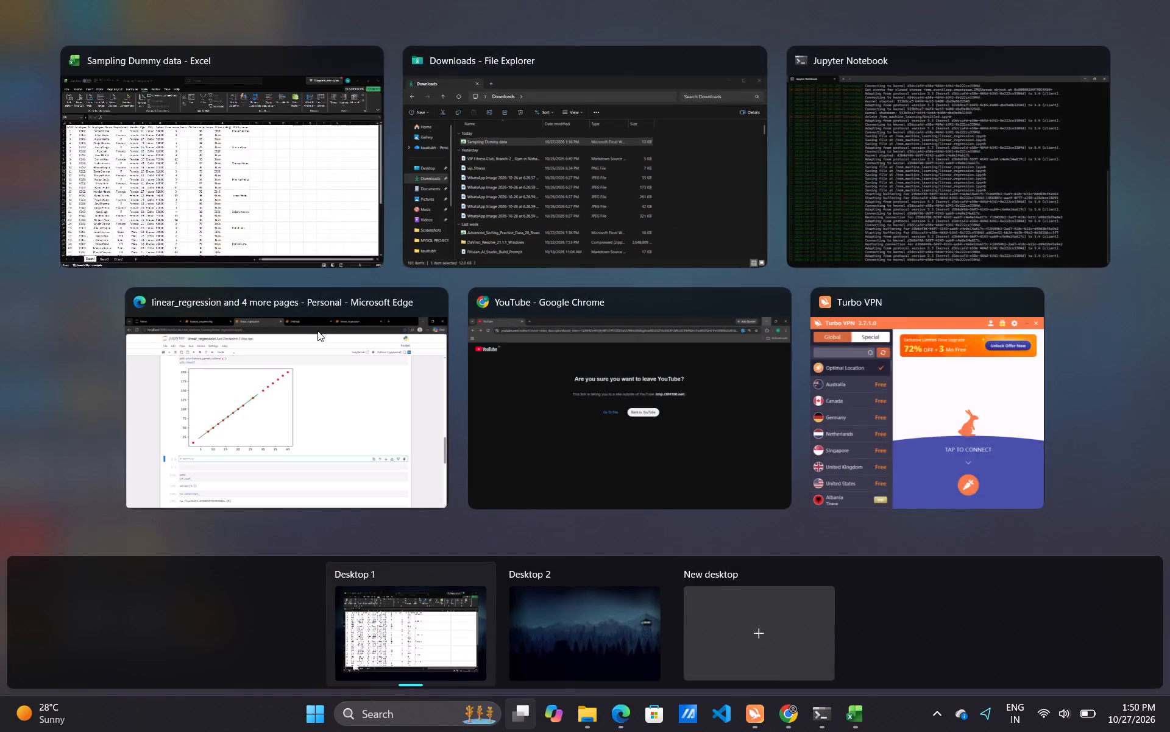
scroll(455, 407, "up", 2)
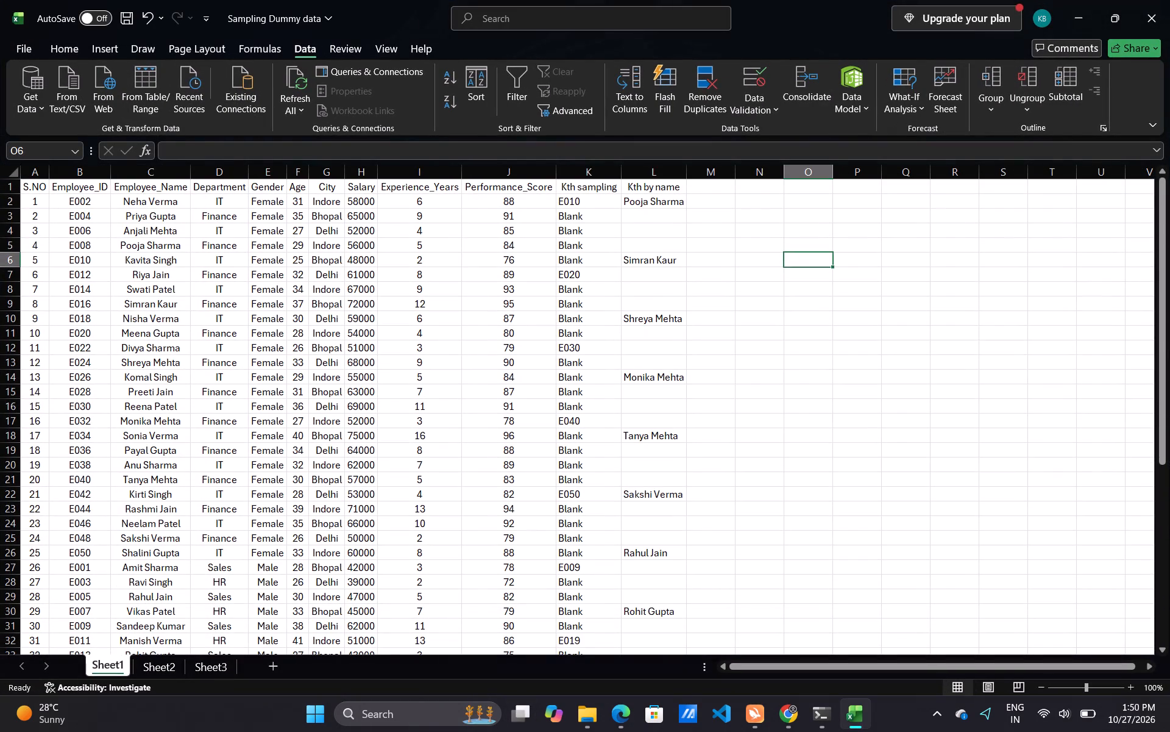
Open the formula in cell L3 of the Kth by name column on Sheet1 for viewing.
double_click(668, 218)
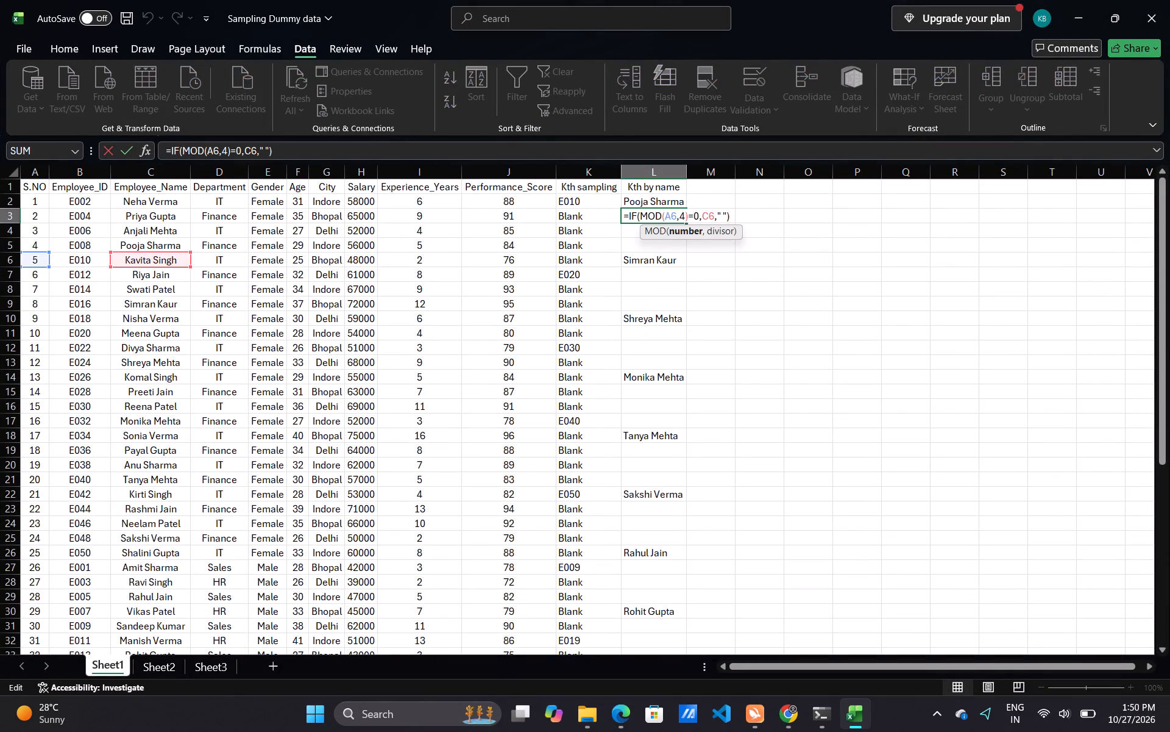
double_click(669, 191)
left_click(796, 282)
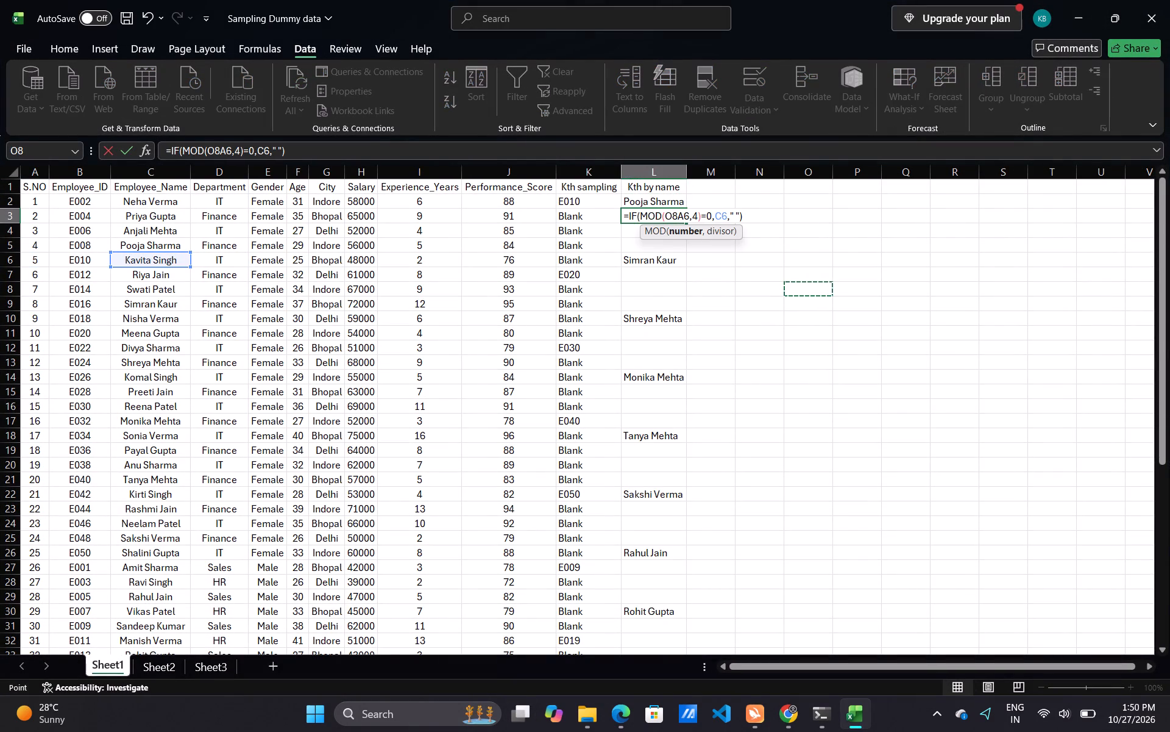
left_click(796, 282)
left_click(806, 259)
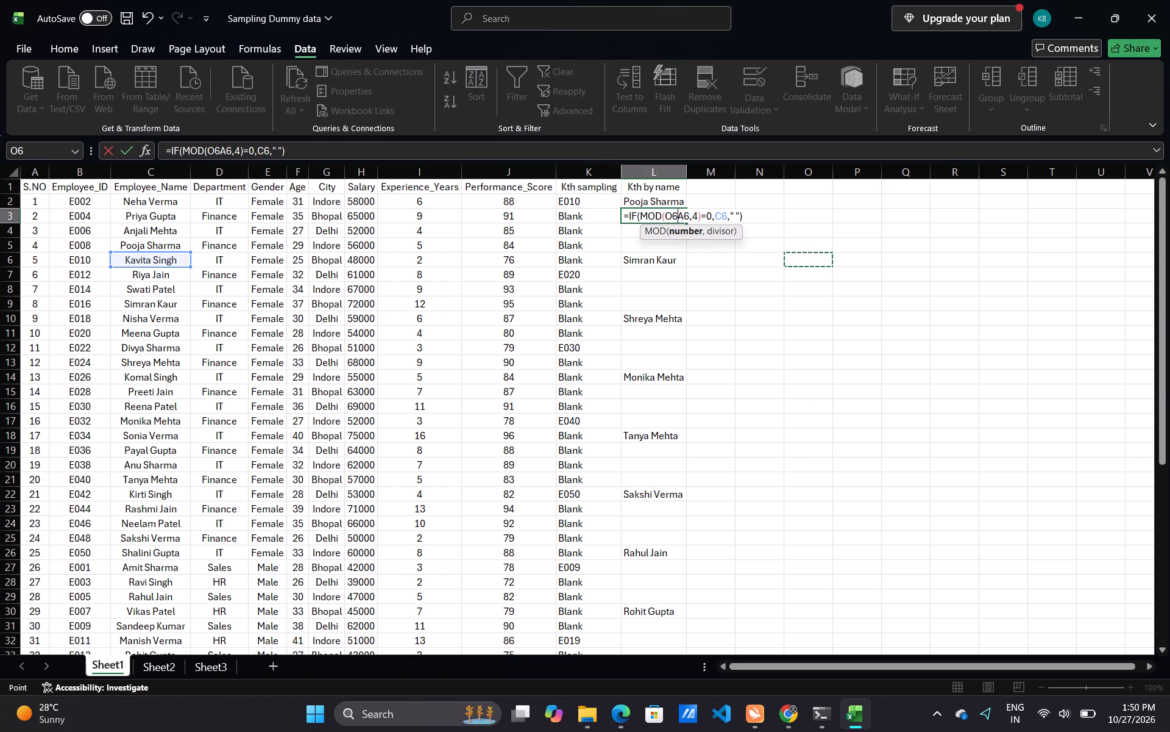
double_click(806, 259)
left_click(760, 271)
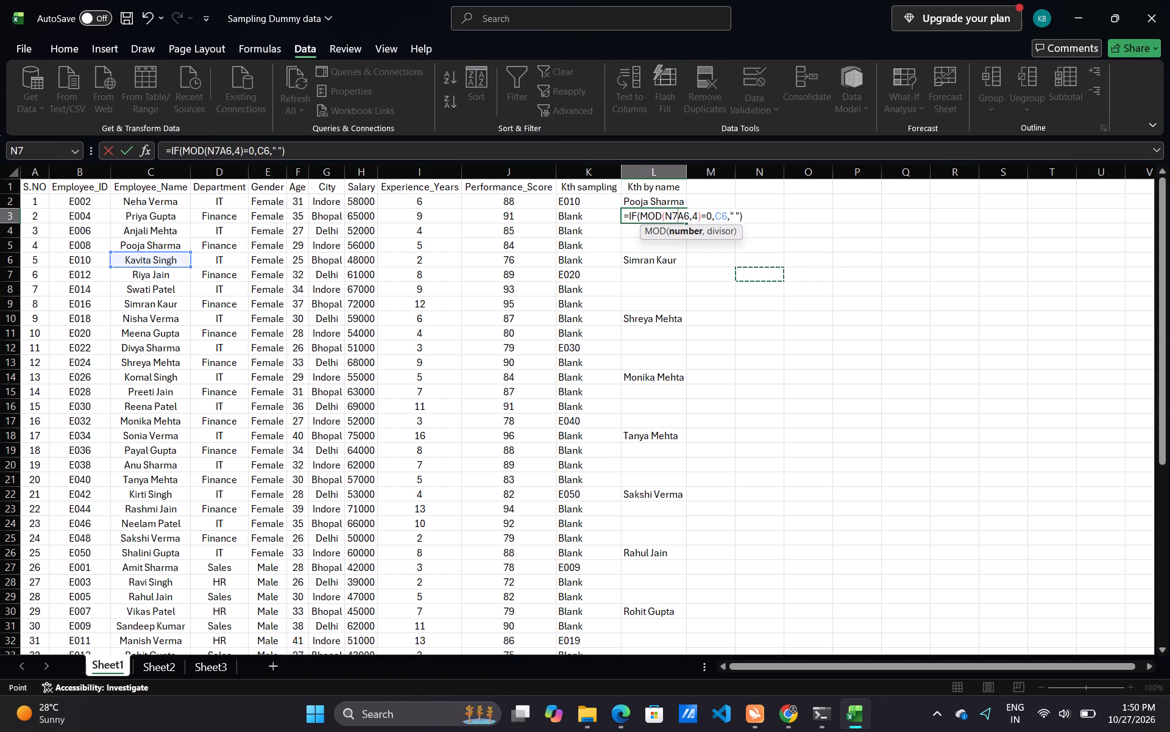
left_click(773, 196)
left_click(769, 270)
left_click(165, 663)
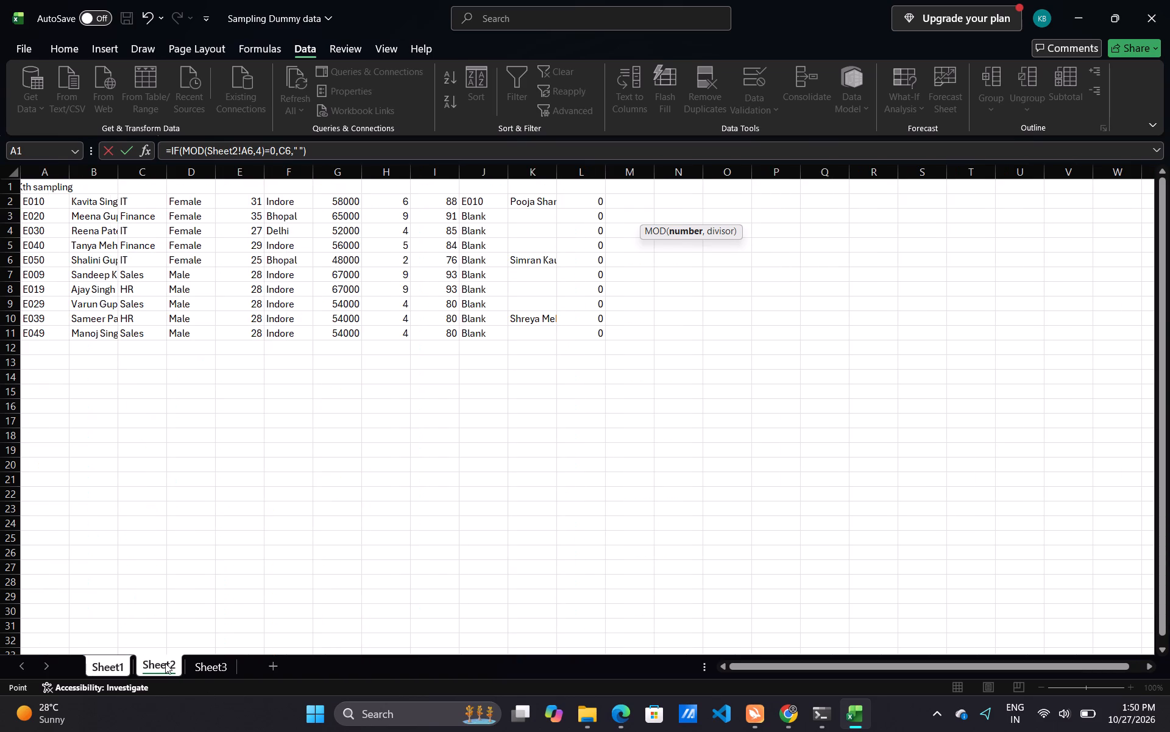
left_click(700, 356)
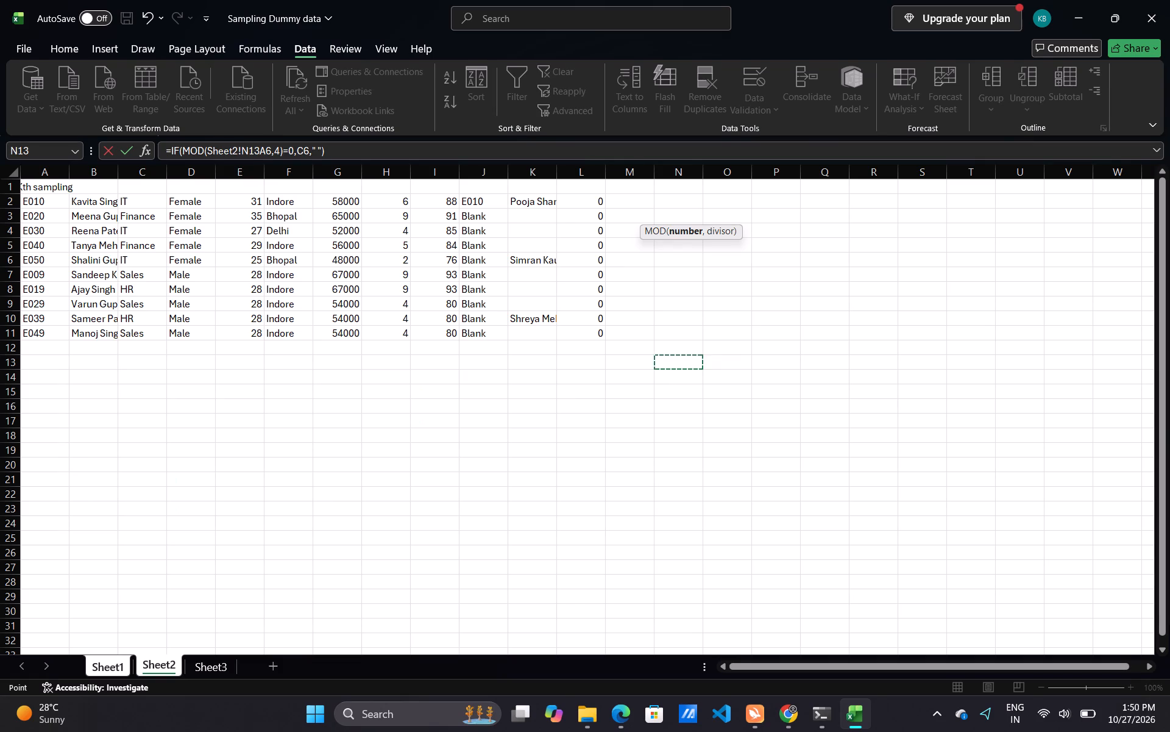
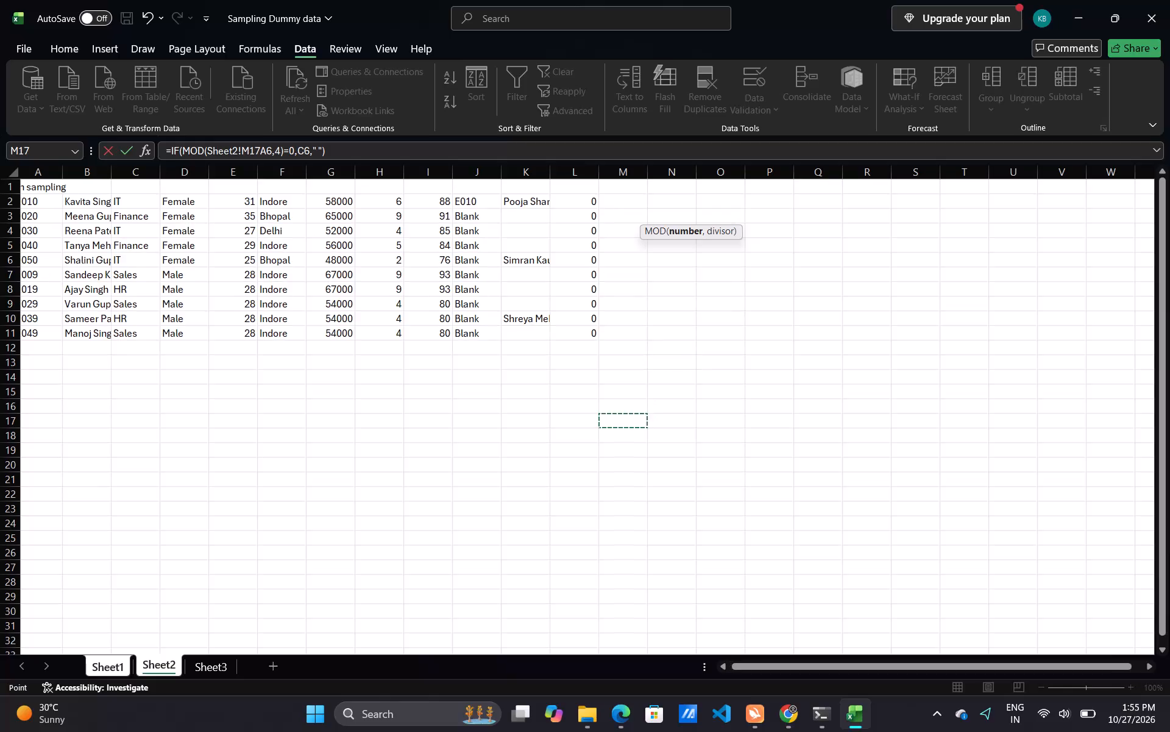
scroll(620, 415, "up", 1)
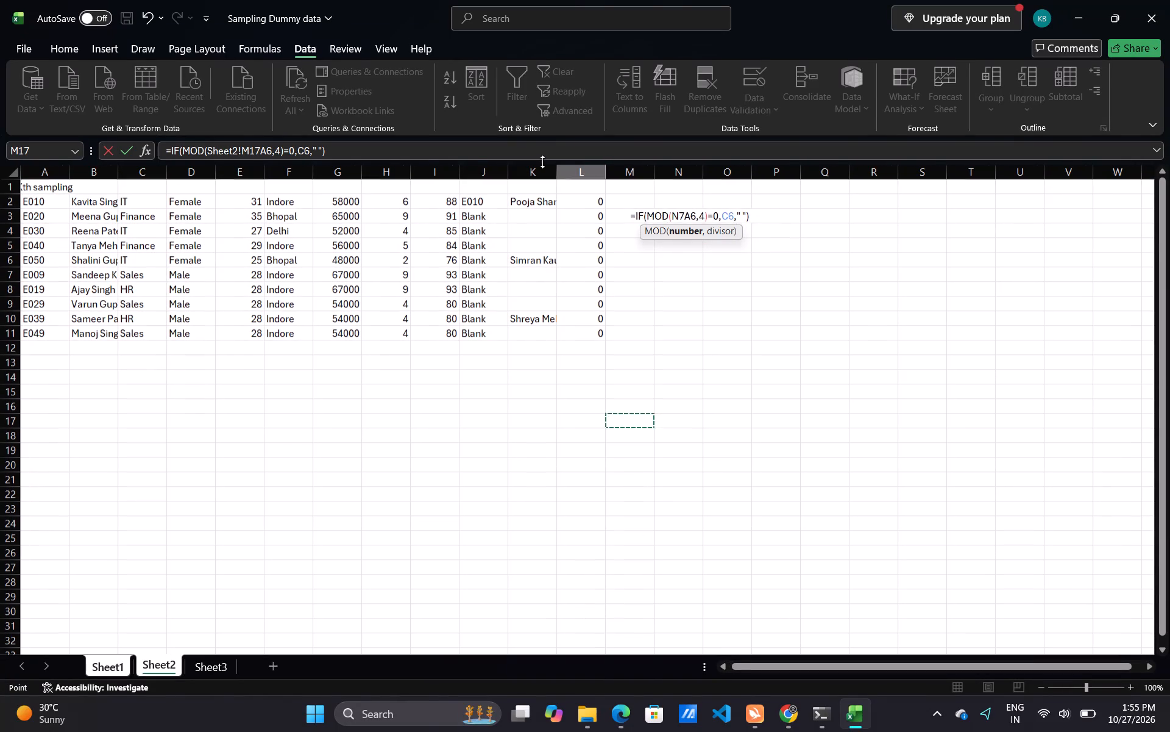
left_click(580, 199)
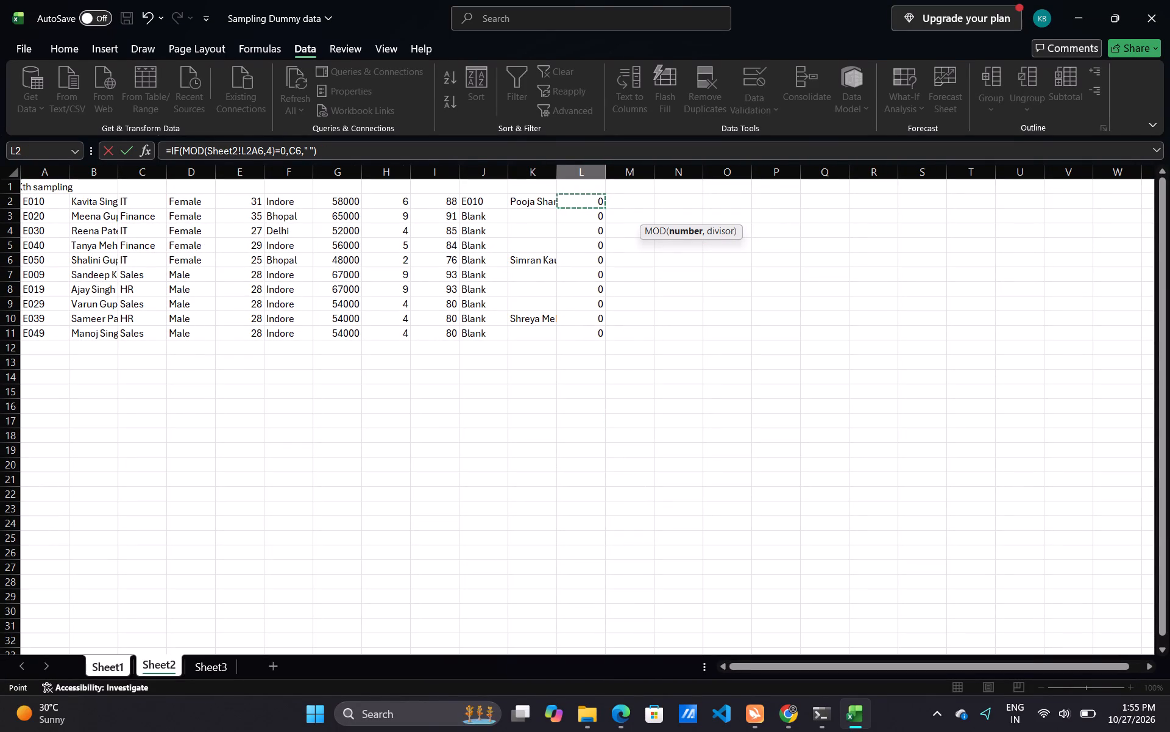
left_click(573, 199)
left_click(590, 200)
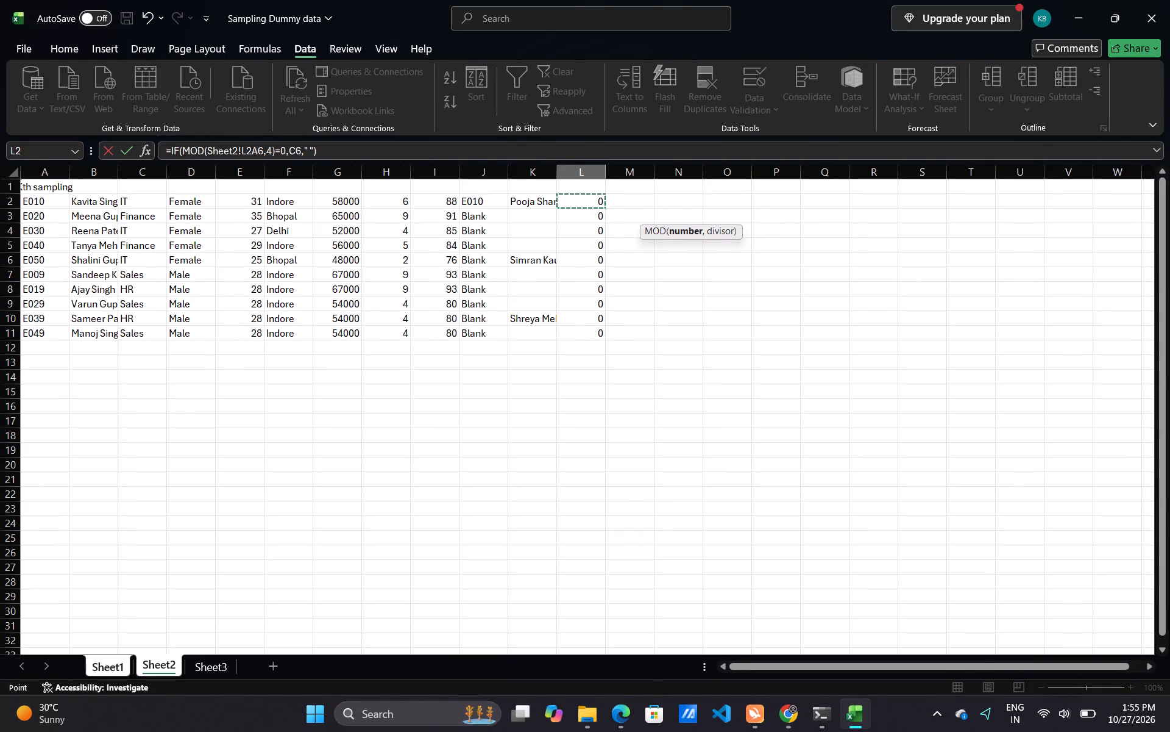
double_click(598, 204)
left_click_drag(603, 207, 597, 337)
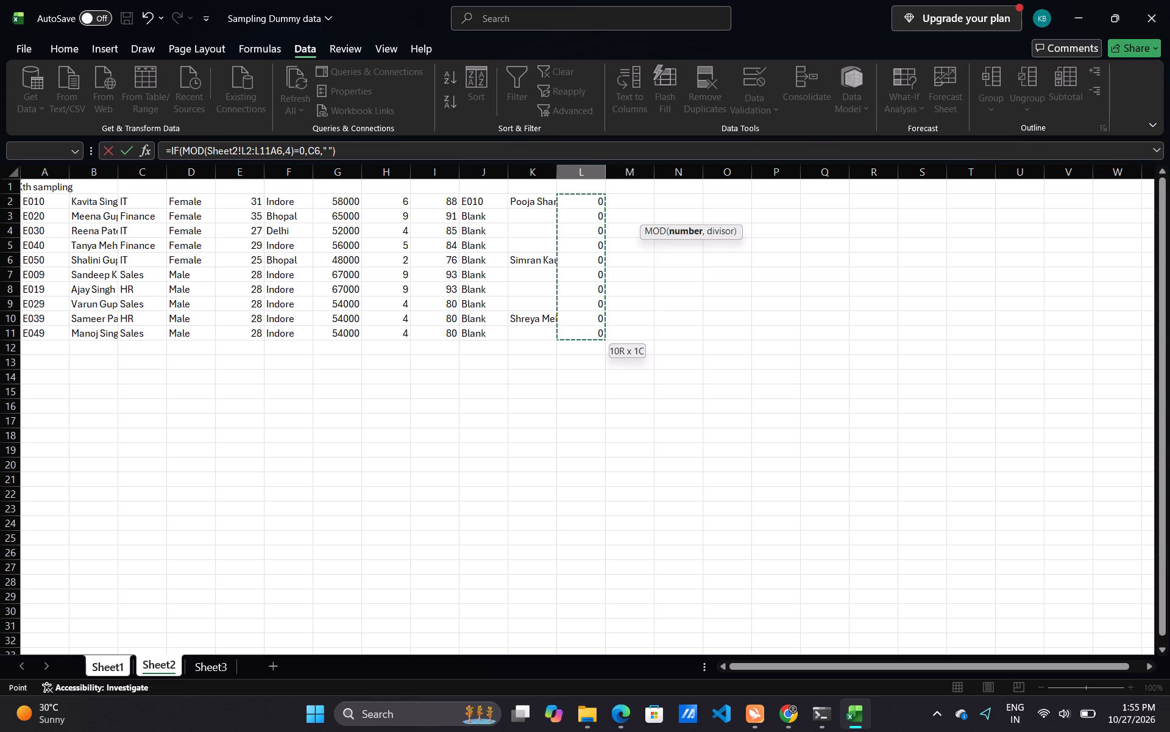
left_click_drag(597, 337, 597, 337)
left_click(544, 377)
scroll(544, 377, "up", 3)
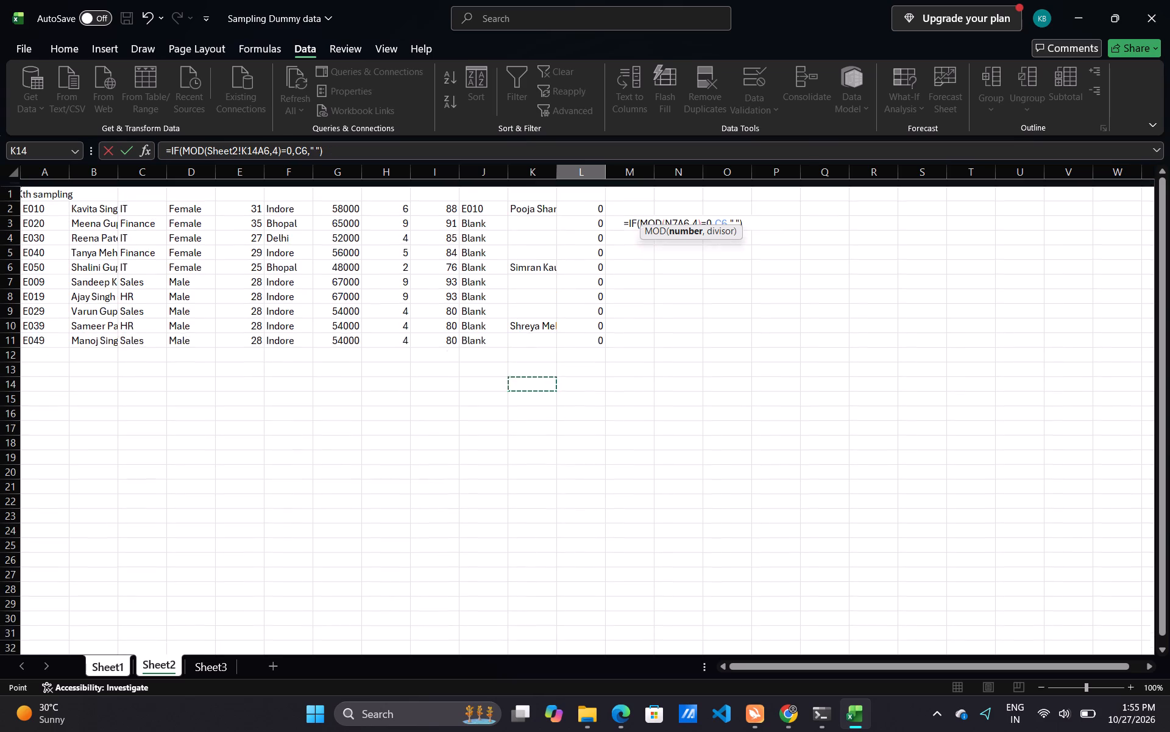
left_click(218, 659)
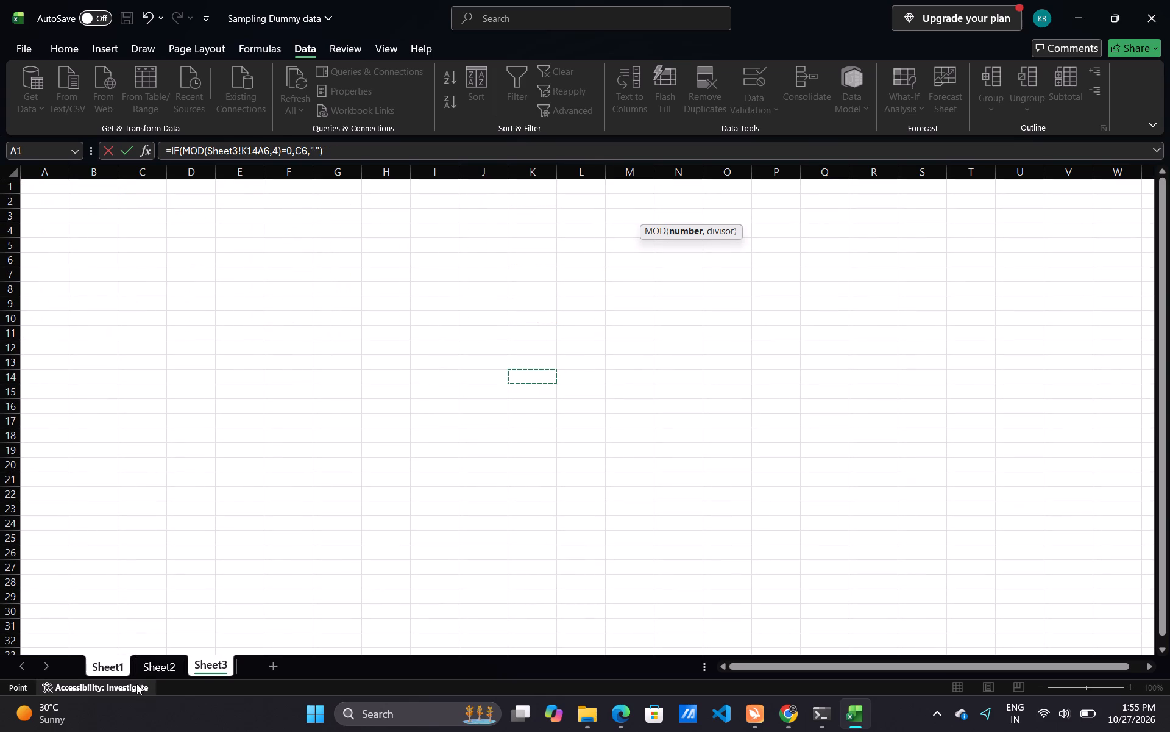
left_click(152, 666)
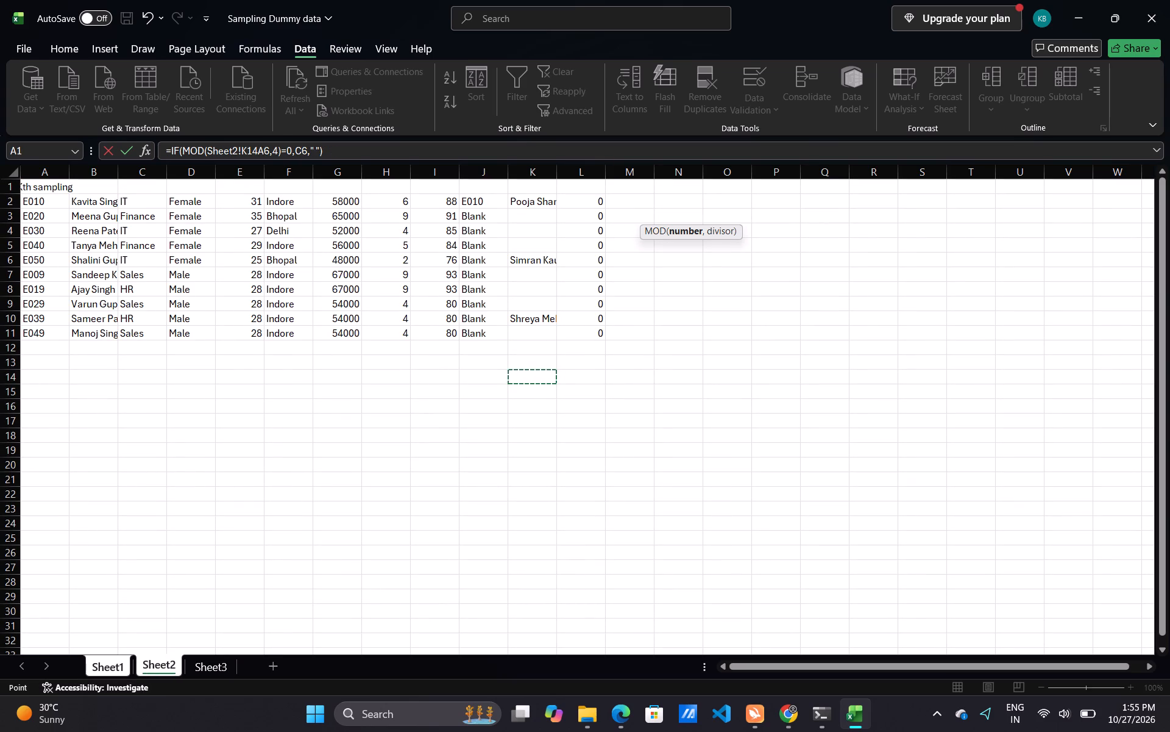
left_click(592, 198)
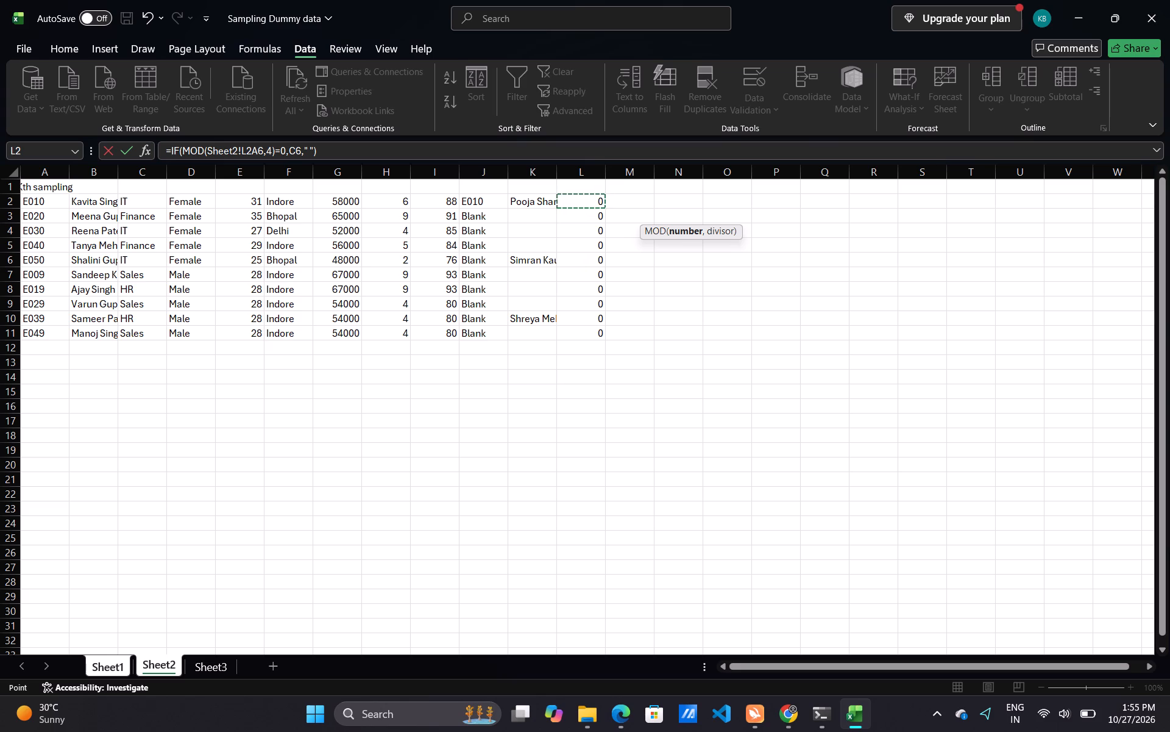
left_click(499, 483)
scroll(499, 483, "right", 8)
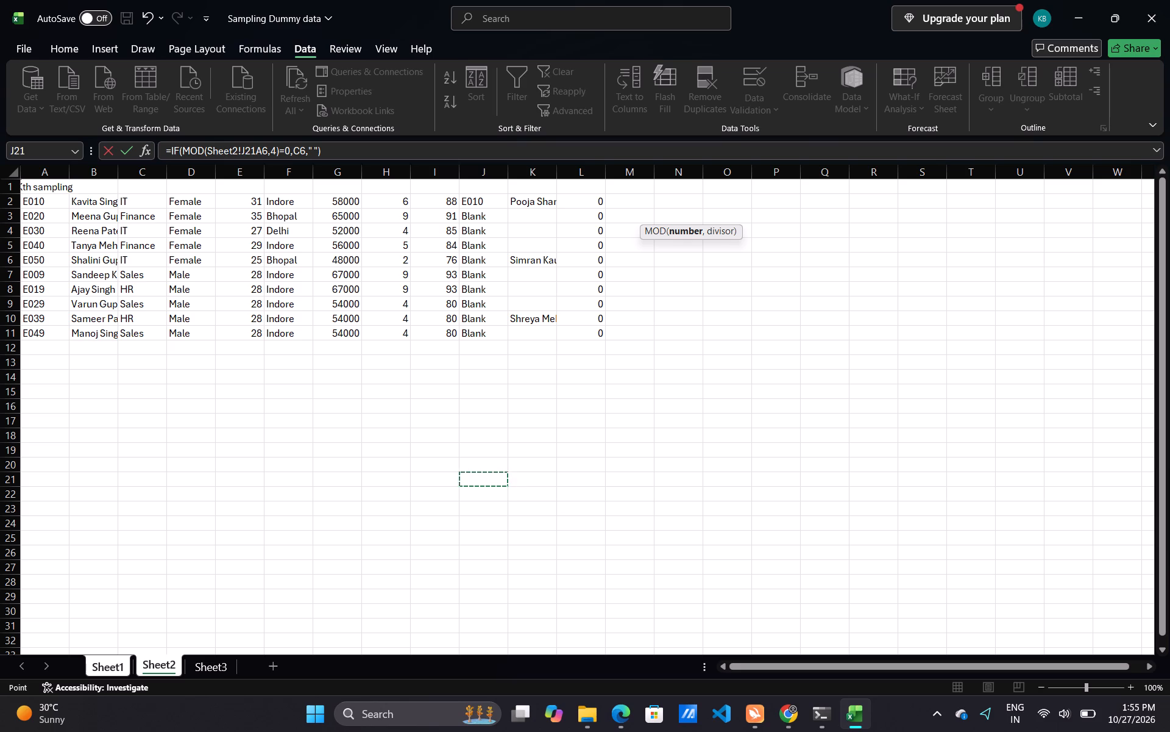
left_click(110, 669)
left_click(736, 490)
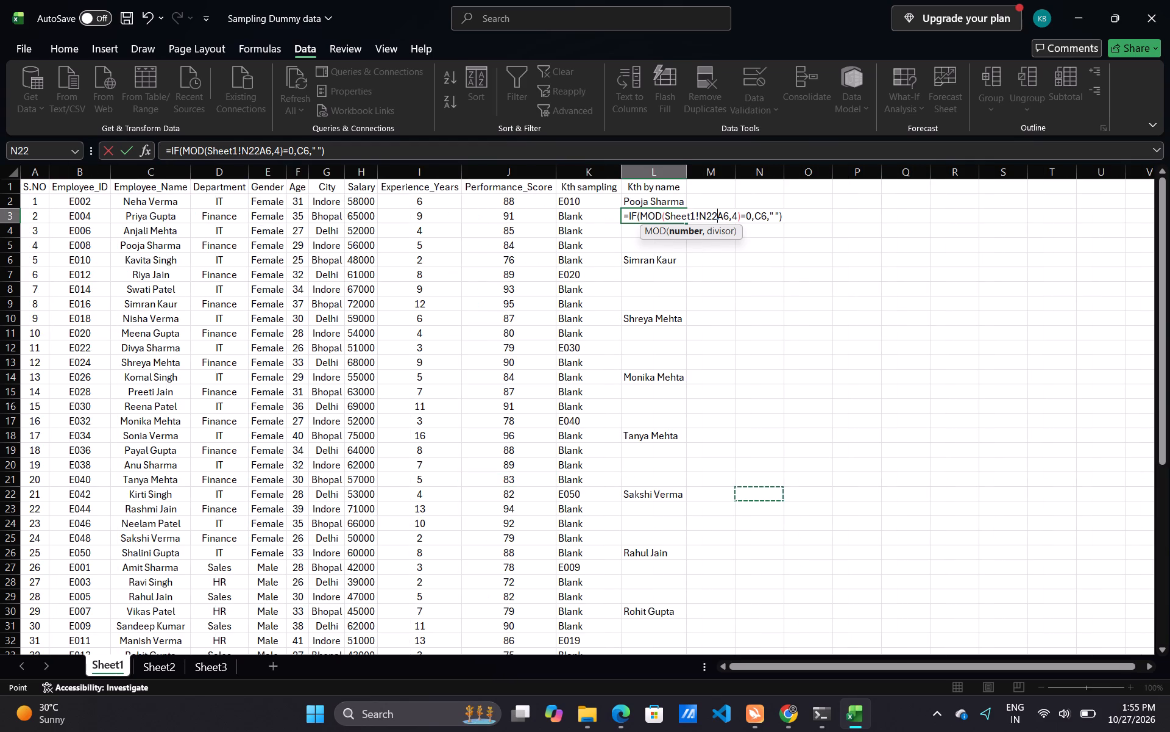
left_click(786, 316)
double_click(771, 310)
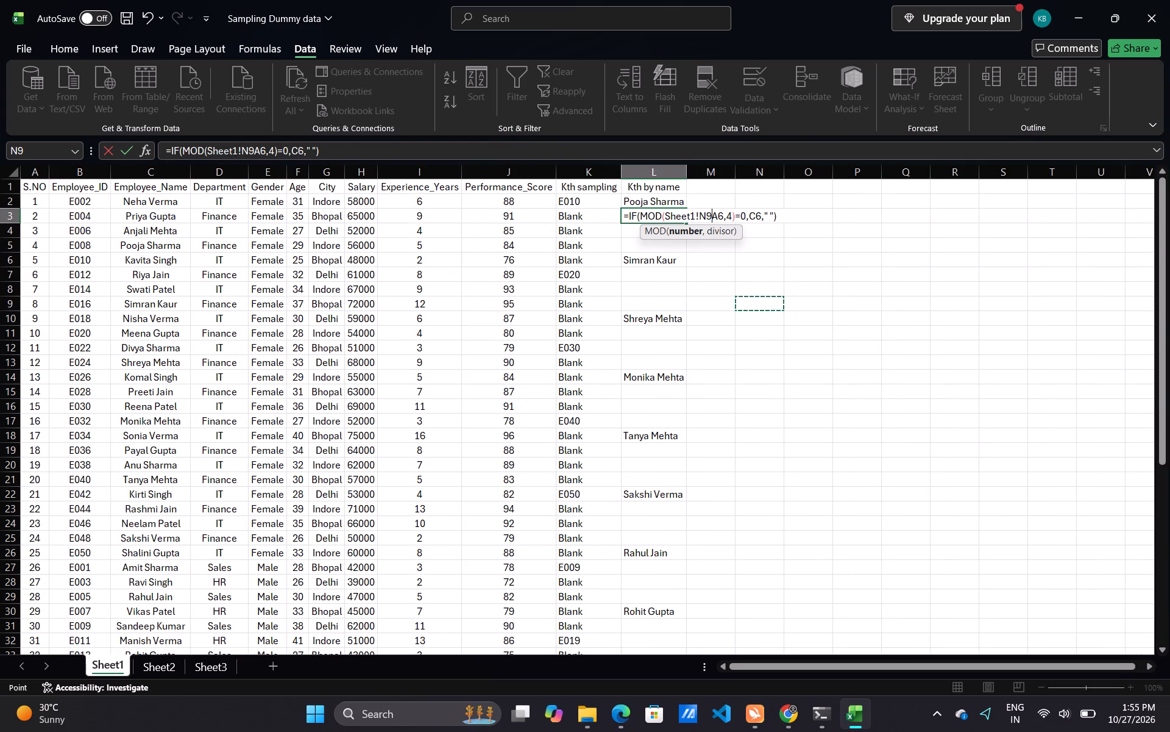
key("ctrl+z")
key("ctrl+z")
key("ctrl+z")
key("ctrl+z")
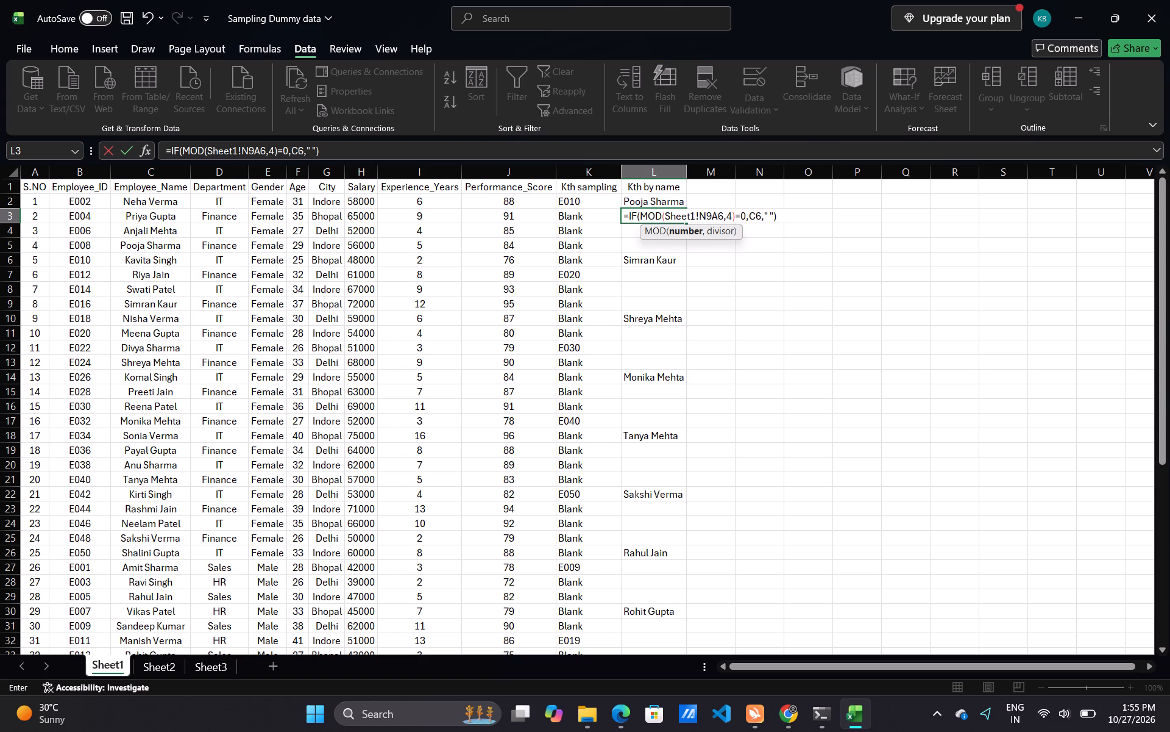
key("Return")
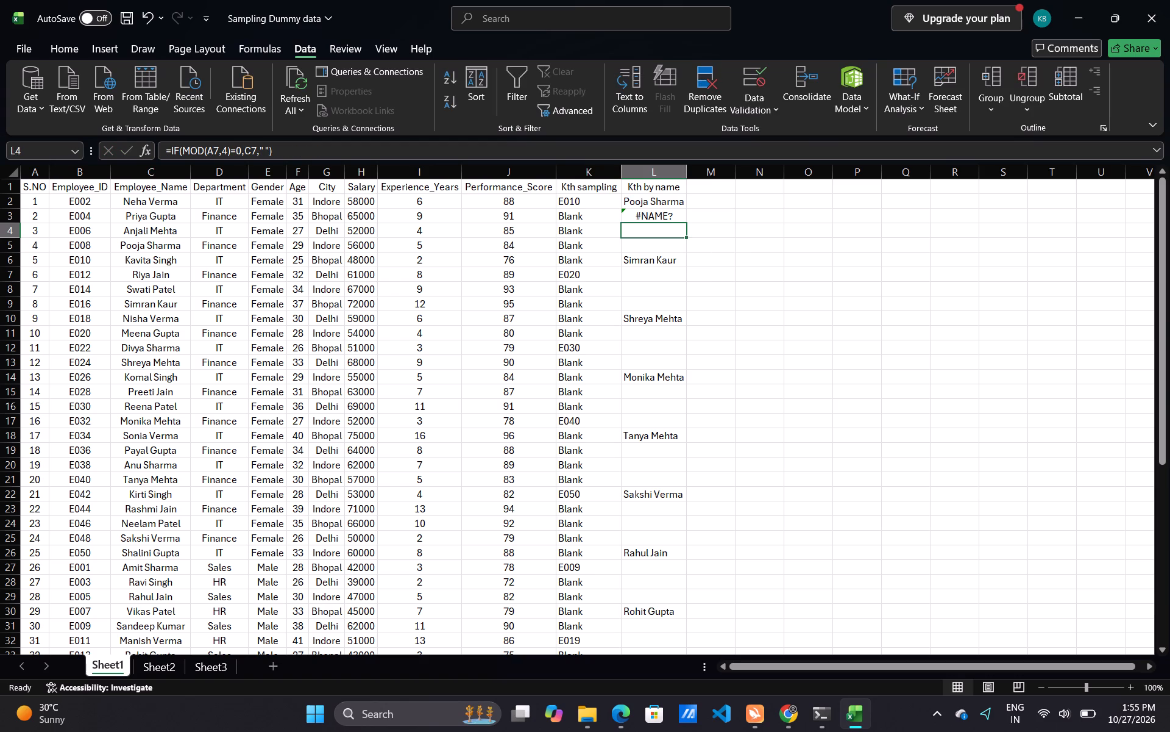
Clear the contents of cell L3 in the Kth by name column on Sheet1.
left_click(667, 217)
key("Delete")
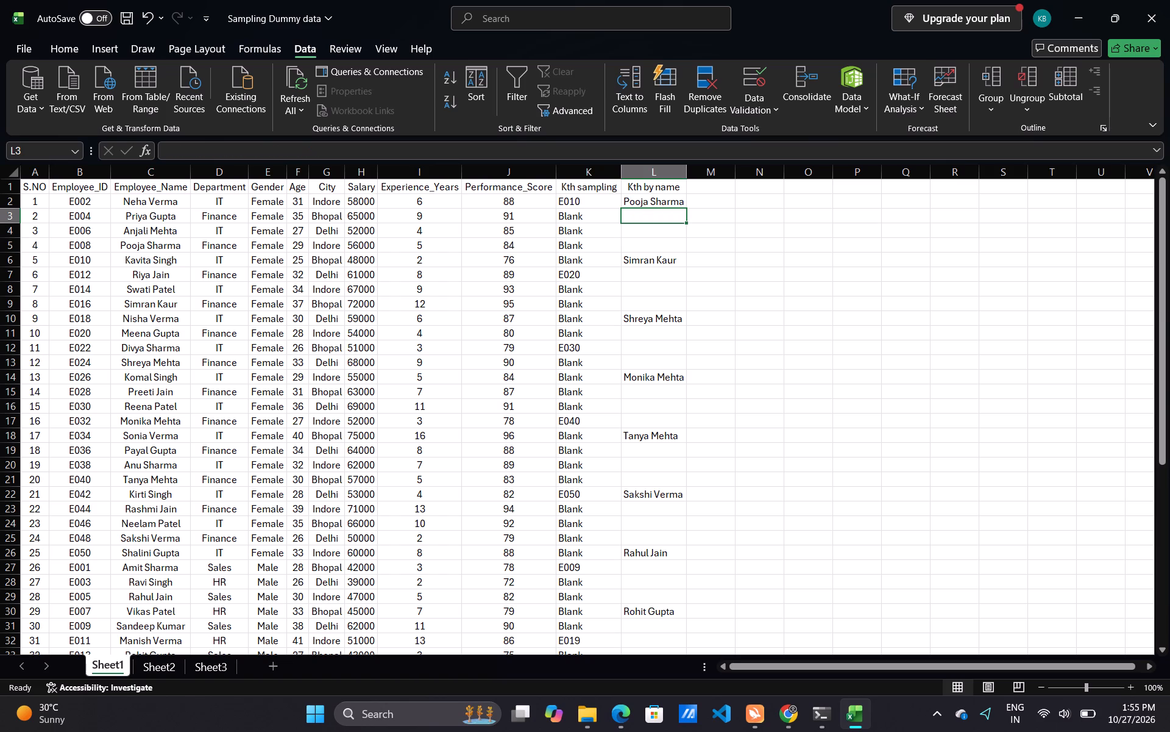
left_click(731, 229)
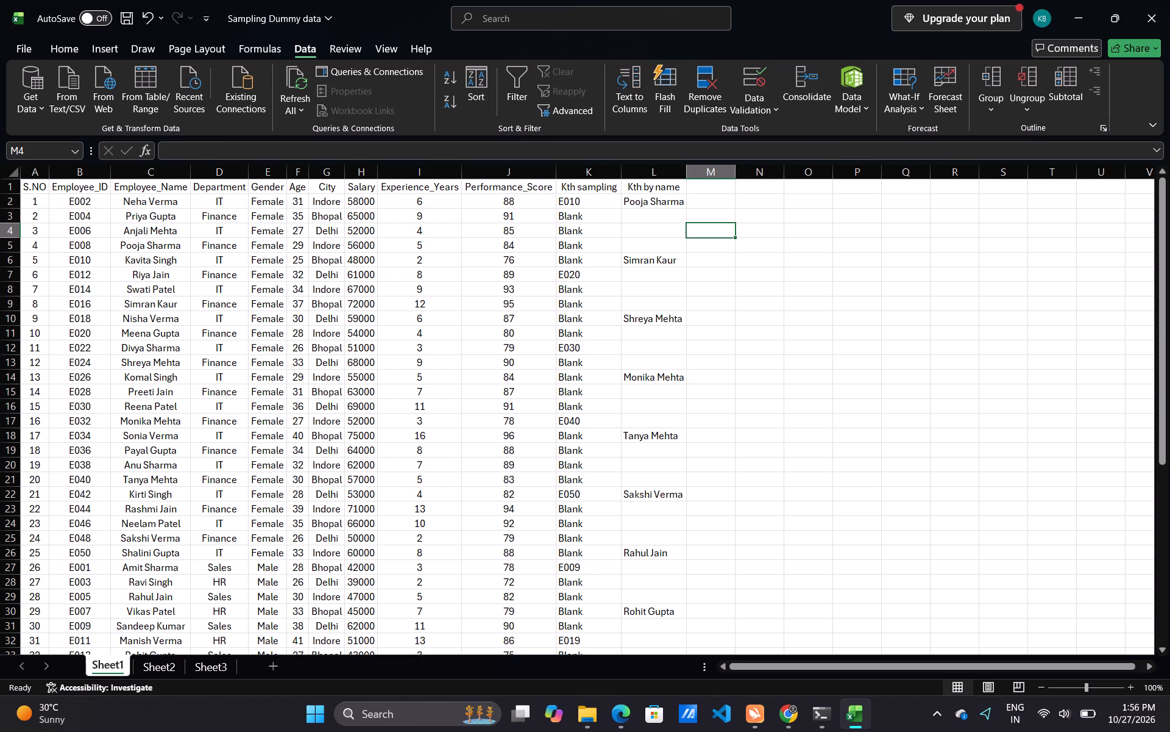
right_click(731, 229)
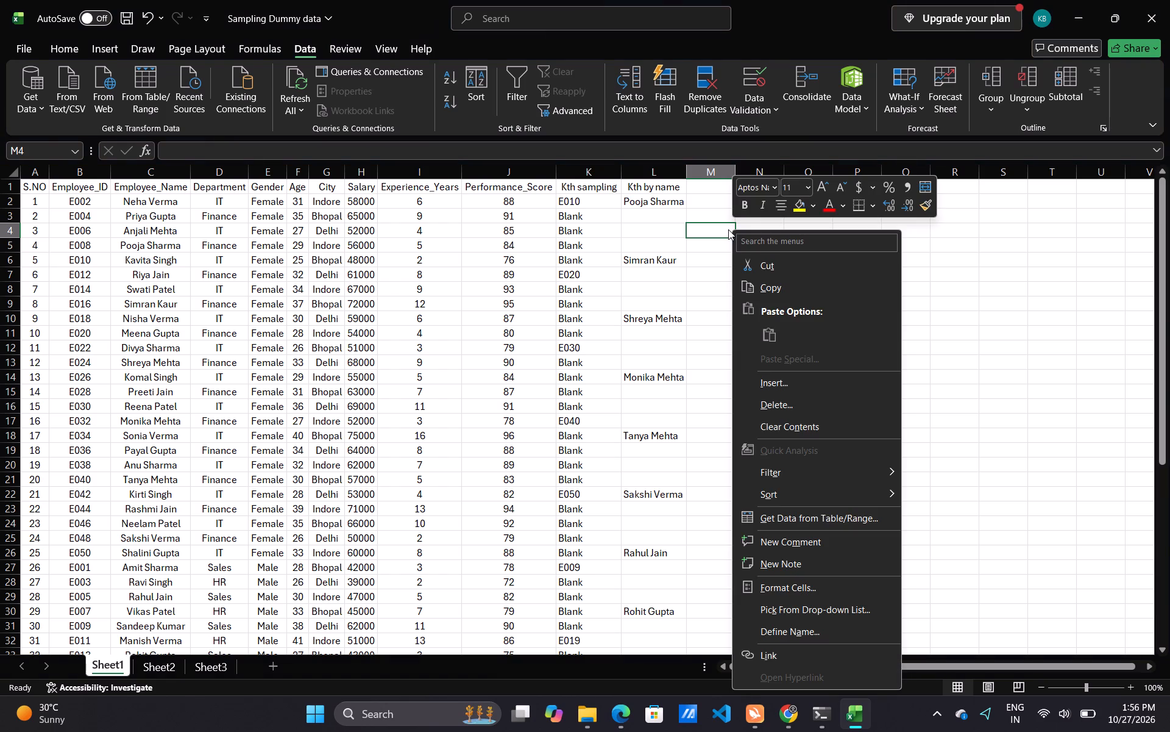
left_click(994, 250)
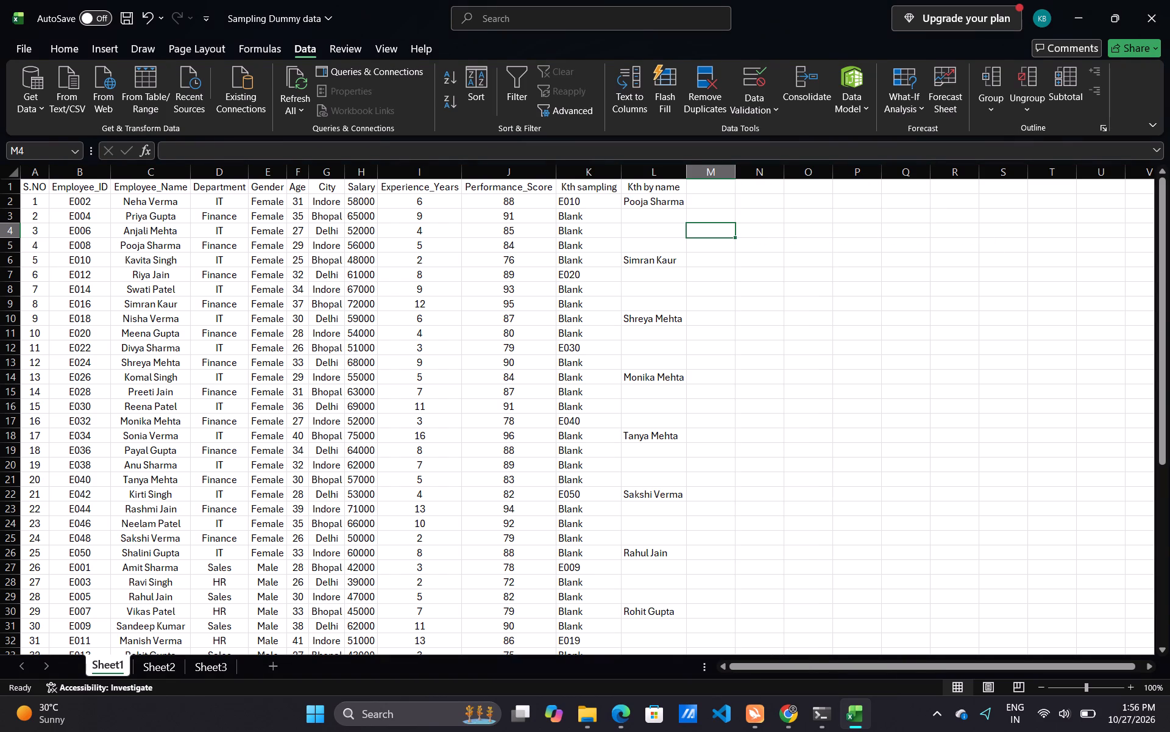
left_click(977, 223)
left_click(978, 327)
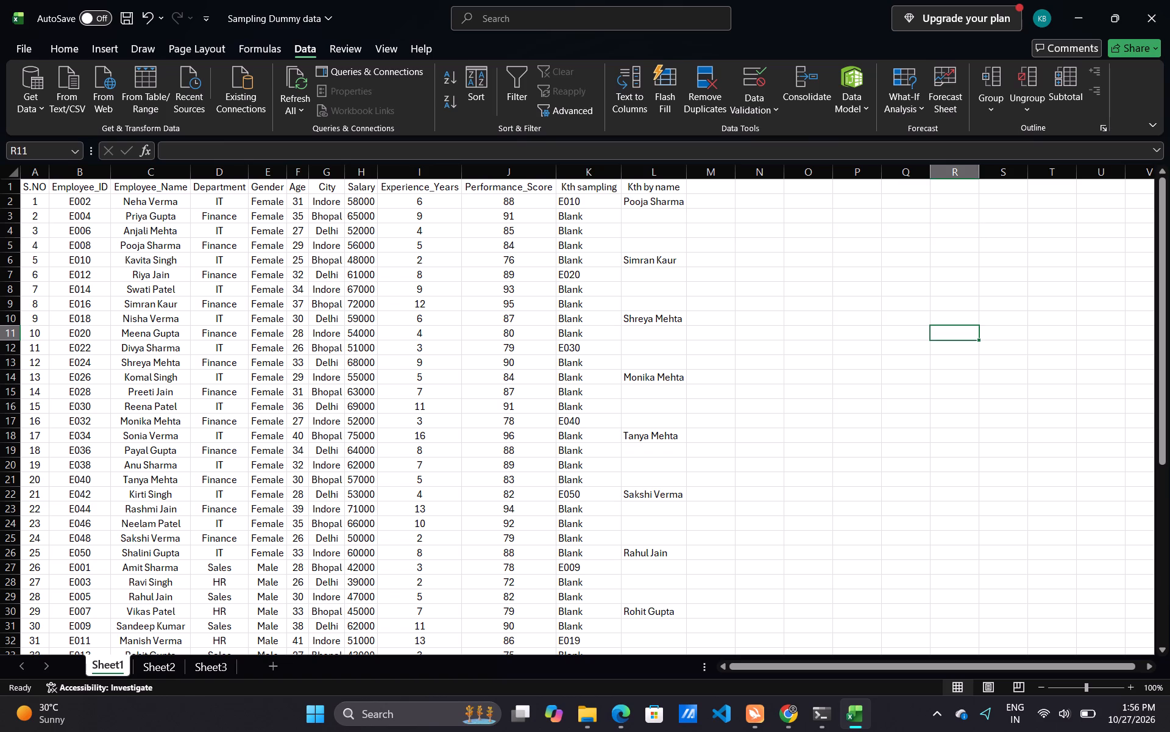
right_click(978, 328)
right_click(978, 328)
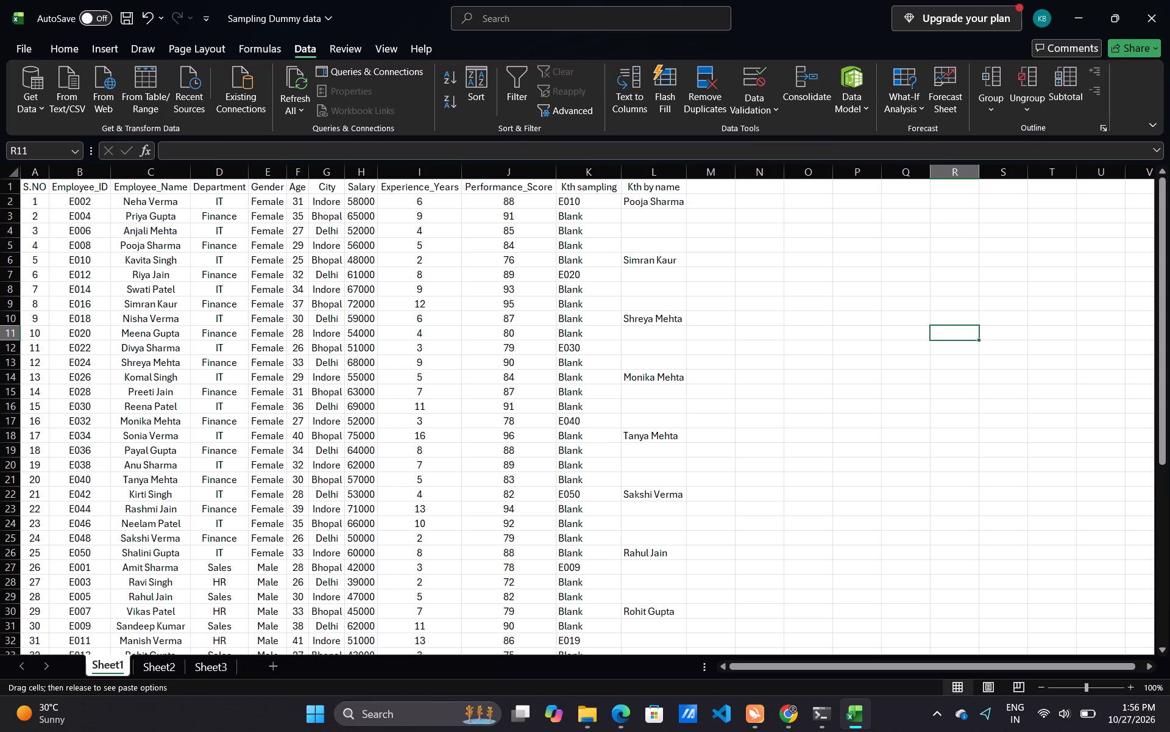
Open the formula in cell L2 of the Kth by name column for viewing, leaving it unedited.
left_click(679, 198)
right_click(679, 198)
right_click(679, 198)
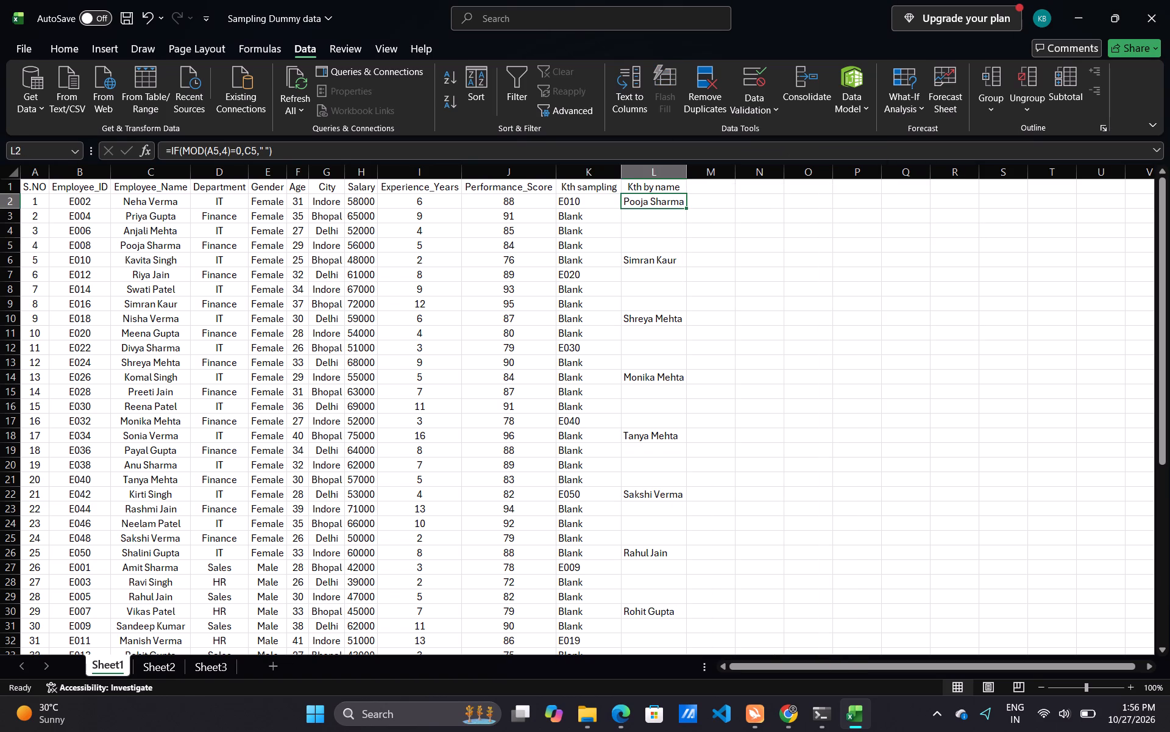
double_click(679, 198)
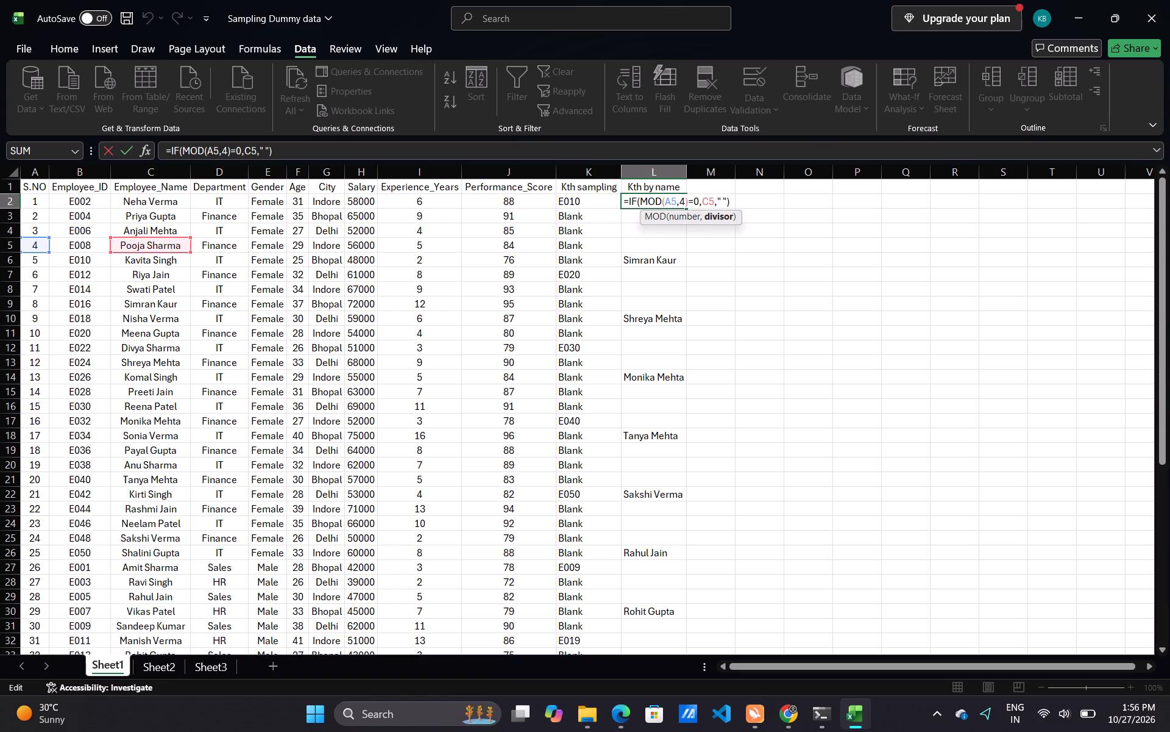
key("ctrl+z")
key("ctrl+z")
key("Return")
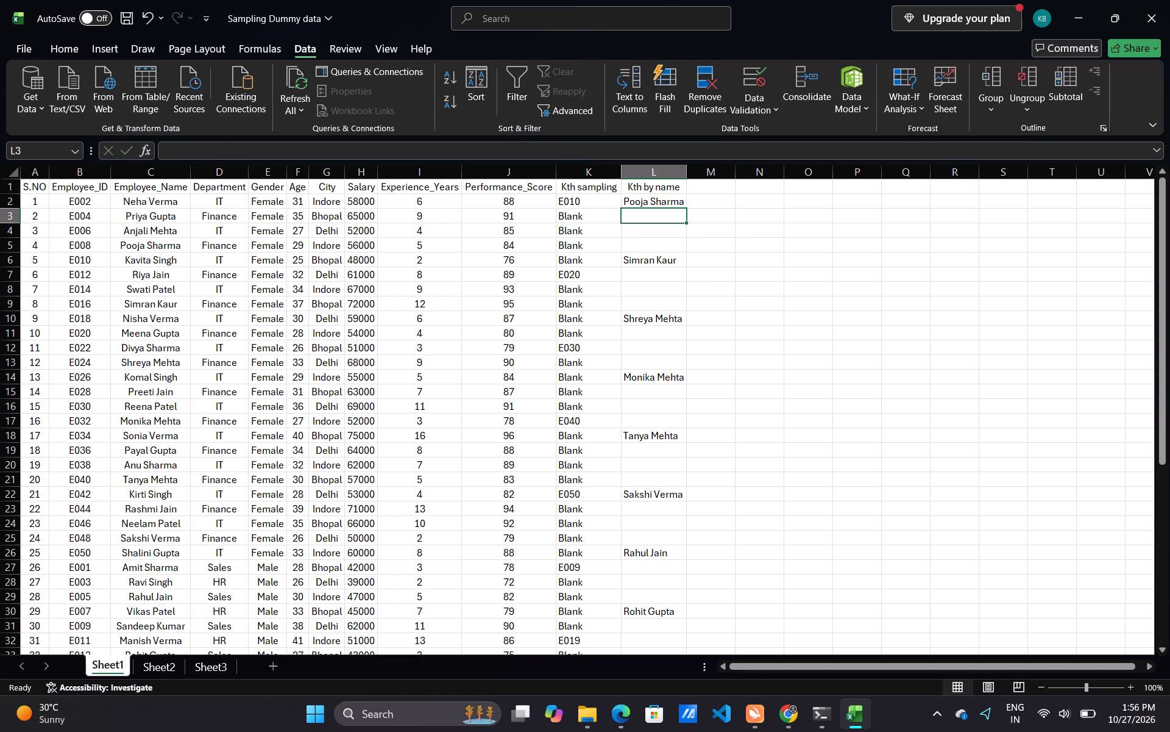
double_click(669, 204)
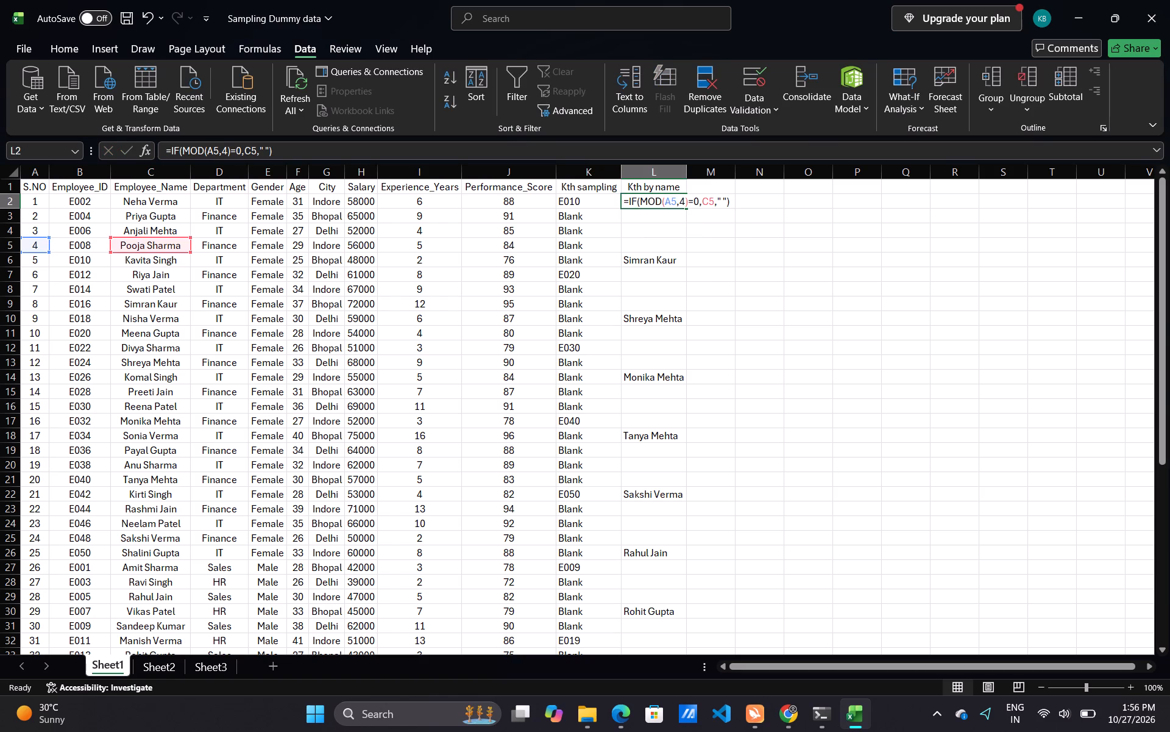
double_click(943, 221)
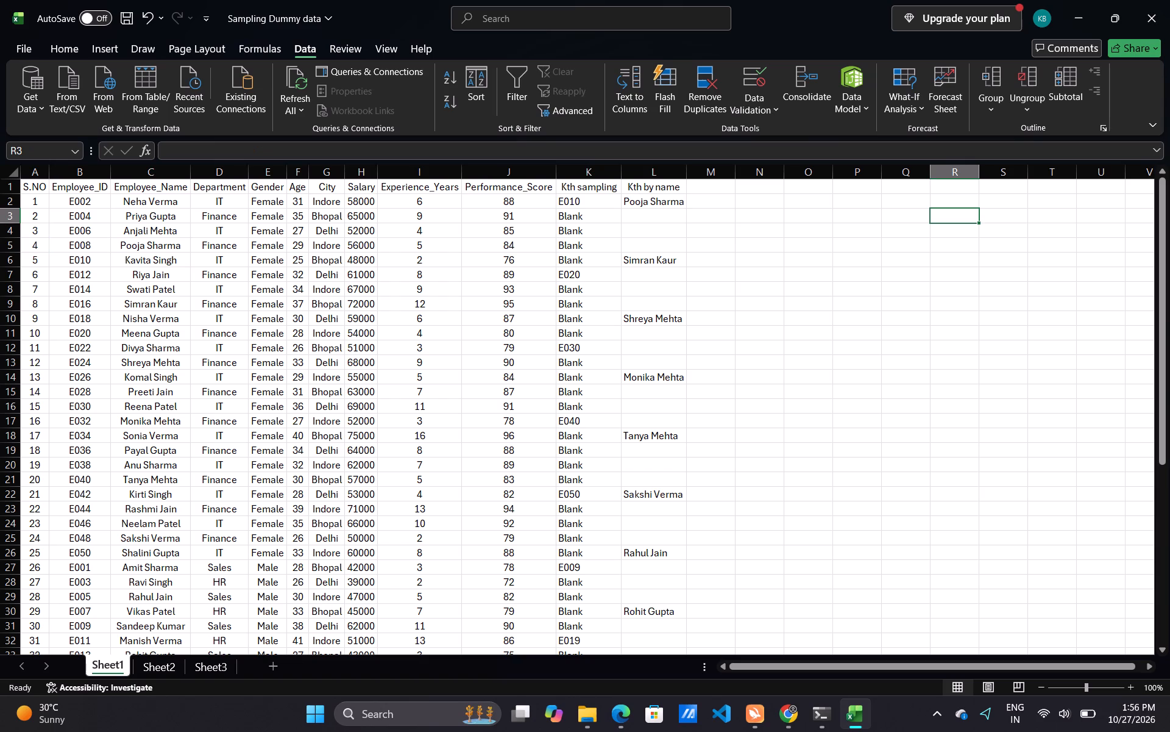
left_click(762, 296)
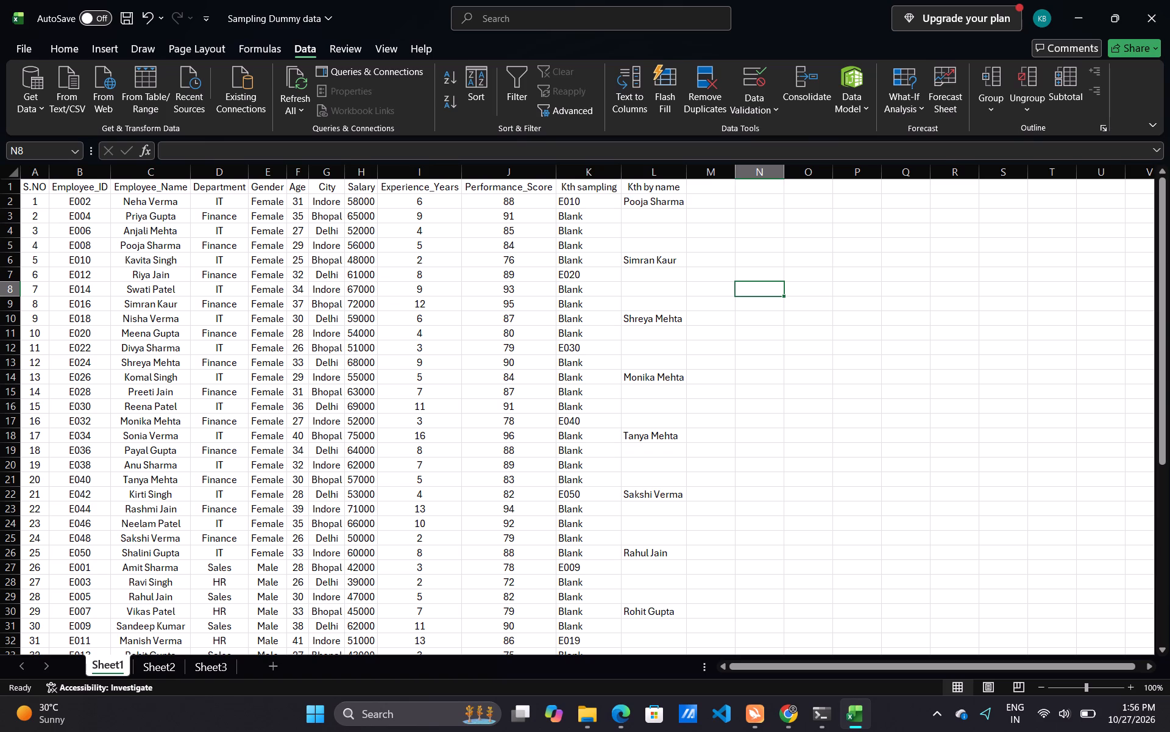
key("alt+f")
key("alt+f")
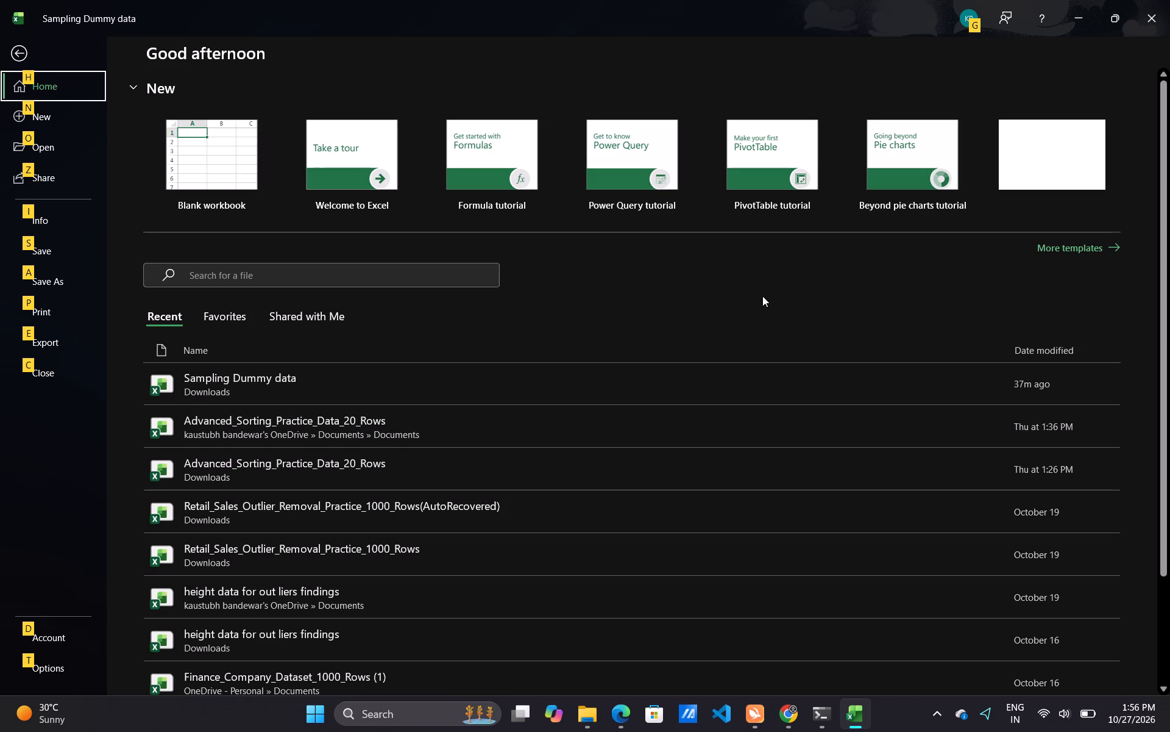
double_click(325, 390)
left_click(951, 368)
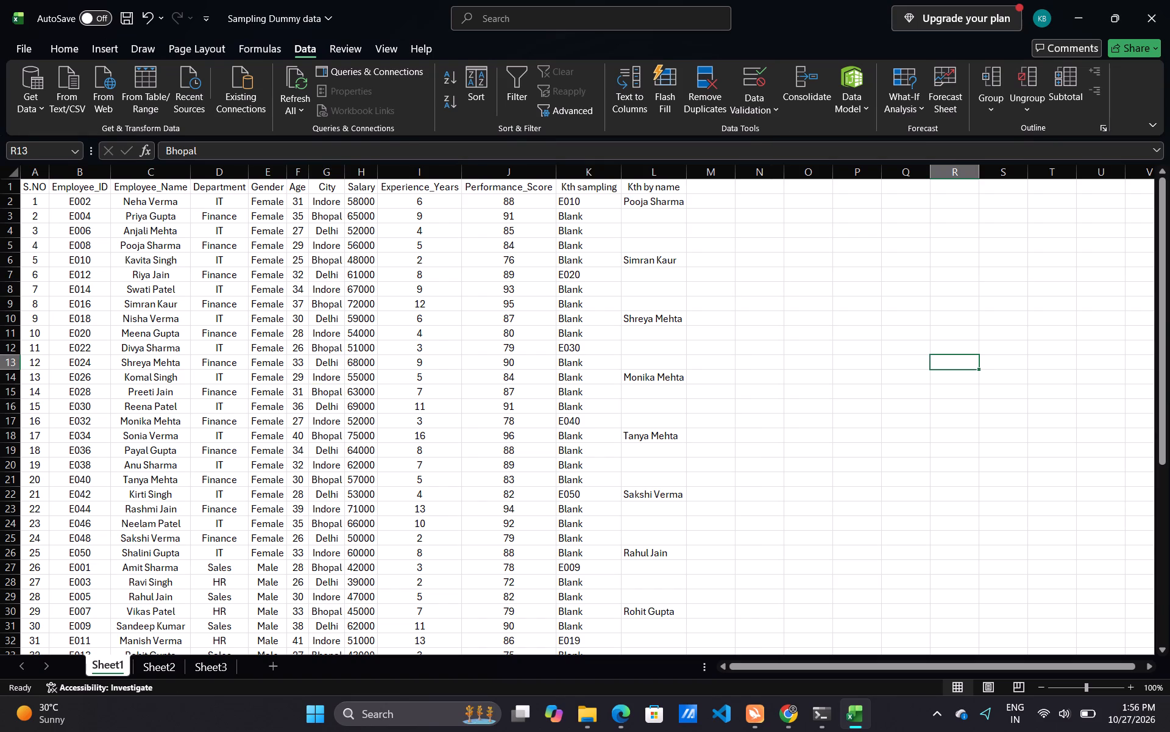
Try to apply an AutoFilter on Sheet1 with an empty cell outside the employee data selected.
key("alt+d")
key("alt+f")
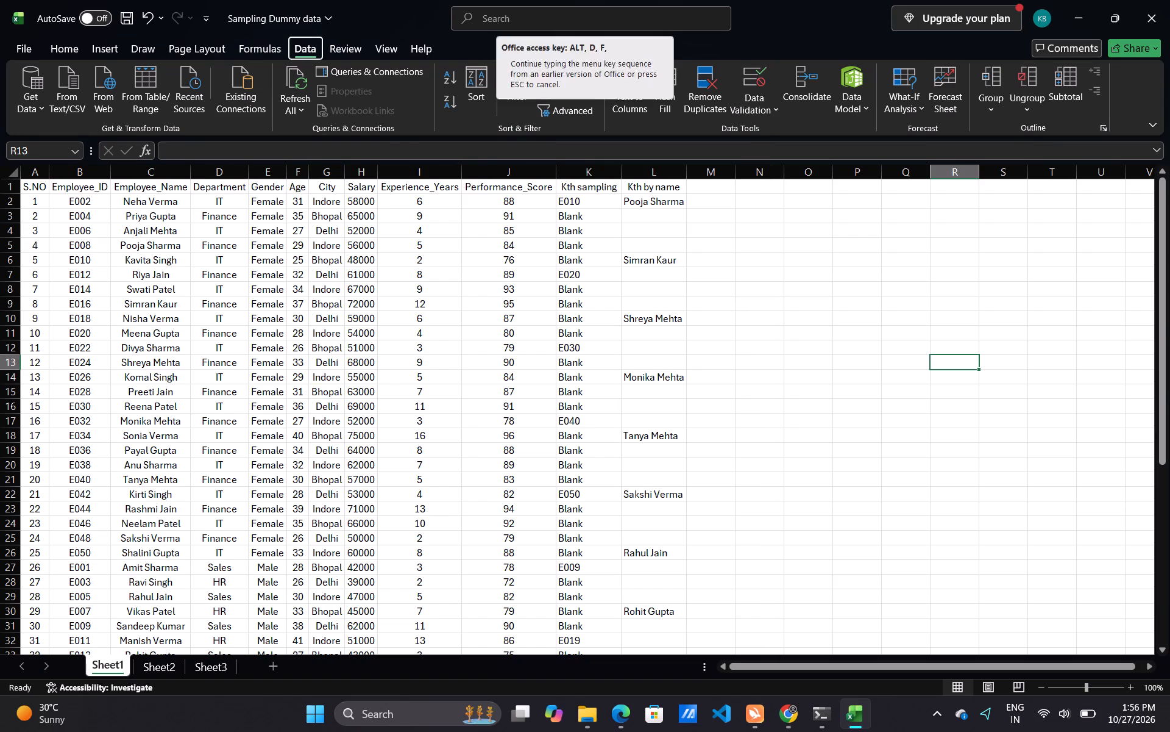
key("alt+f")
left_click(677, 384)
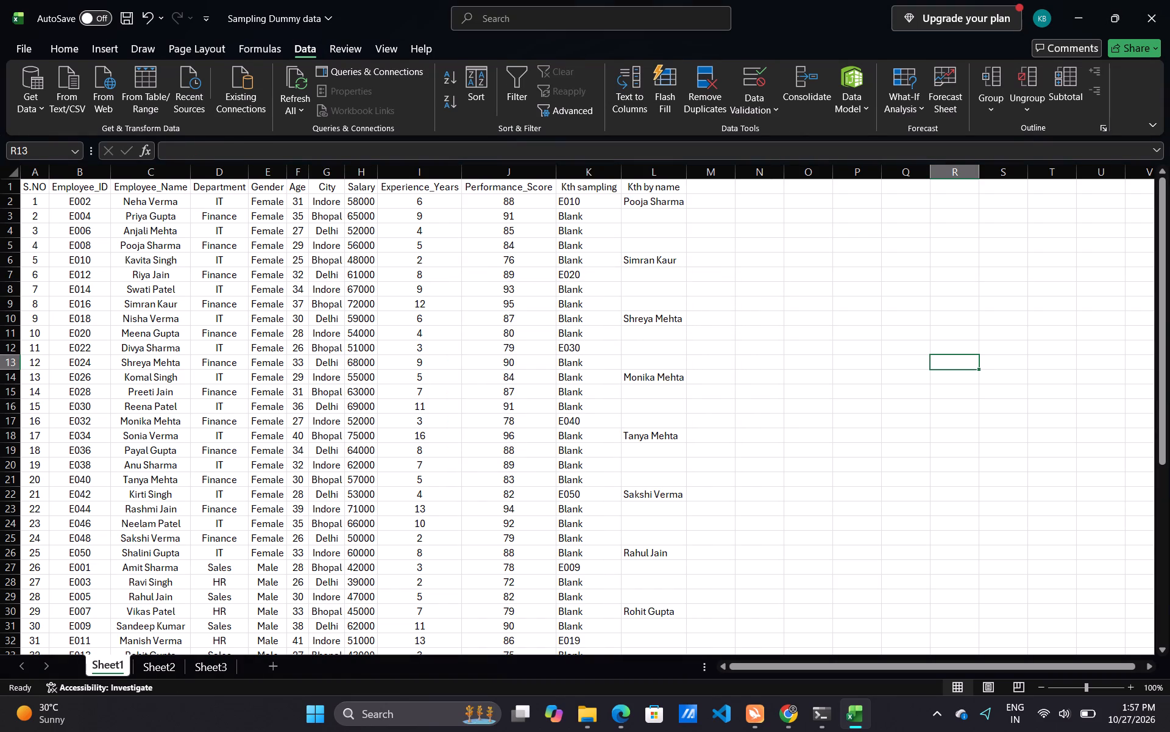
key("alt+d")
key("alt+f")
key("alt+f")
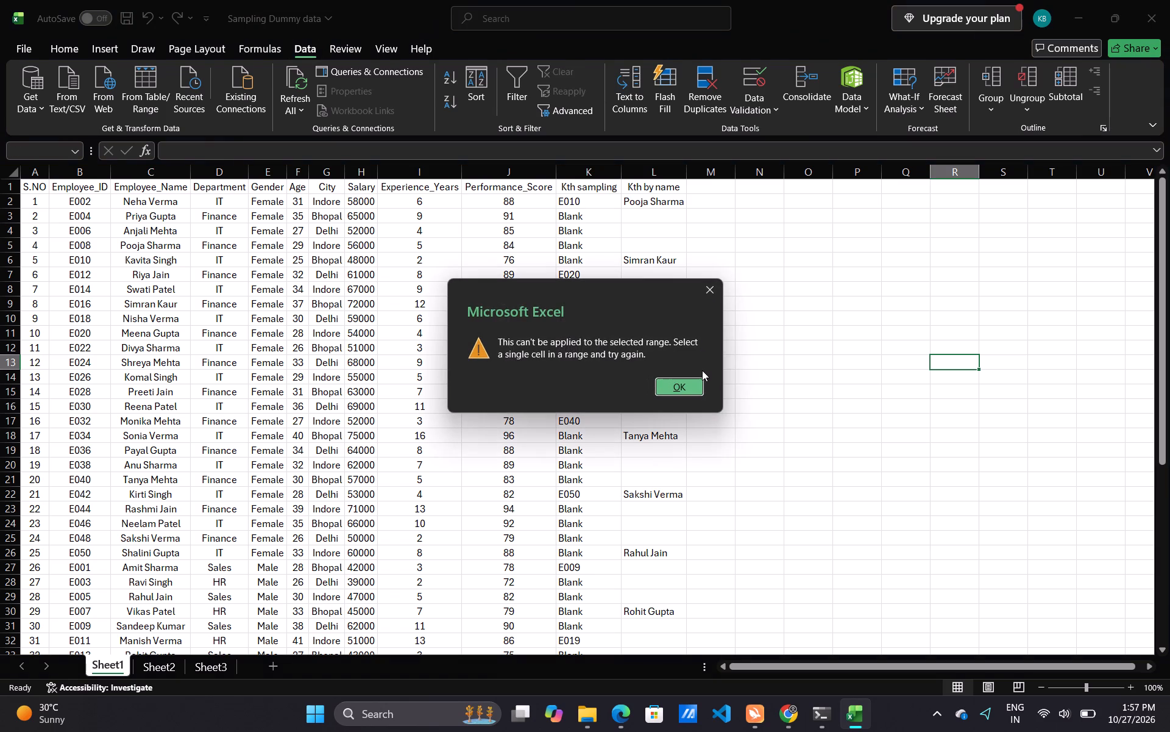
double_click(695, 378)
Turn on AutoSave for the workbook by uploading it to the personal OneDrive.
left_click(765, 270)
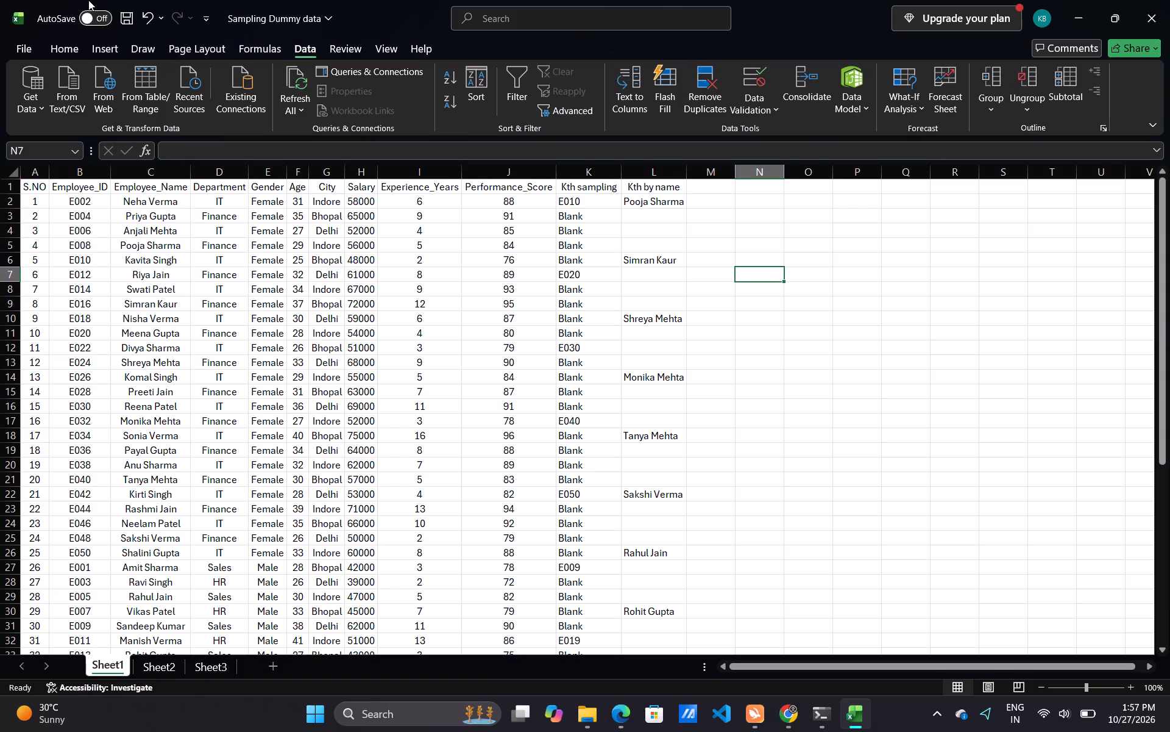
left_click(97, 18)
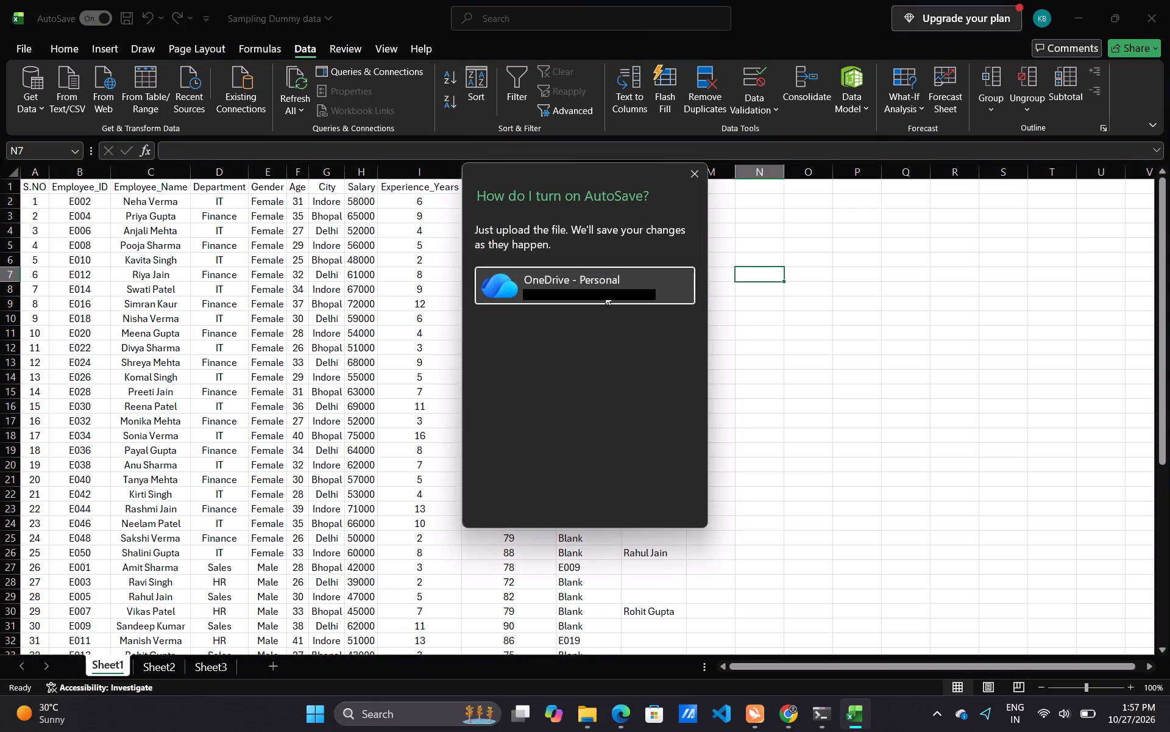
left_click(605, 289)
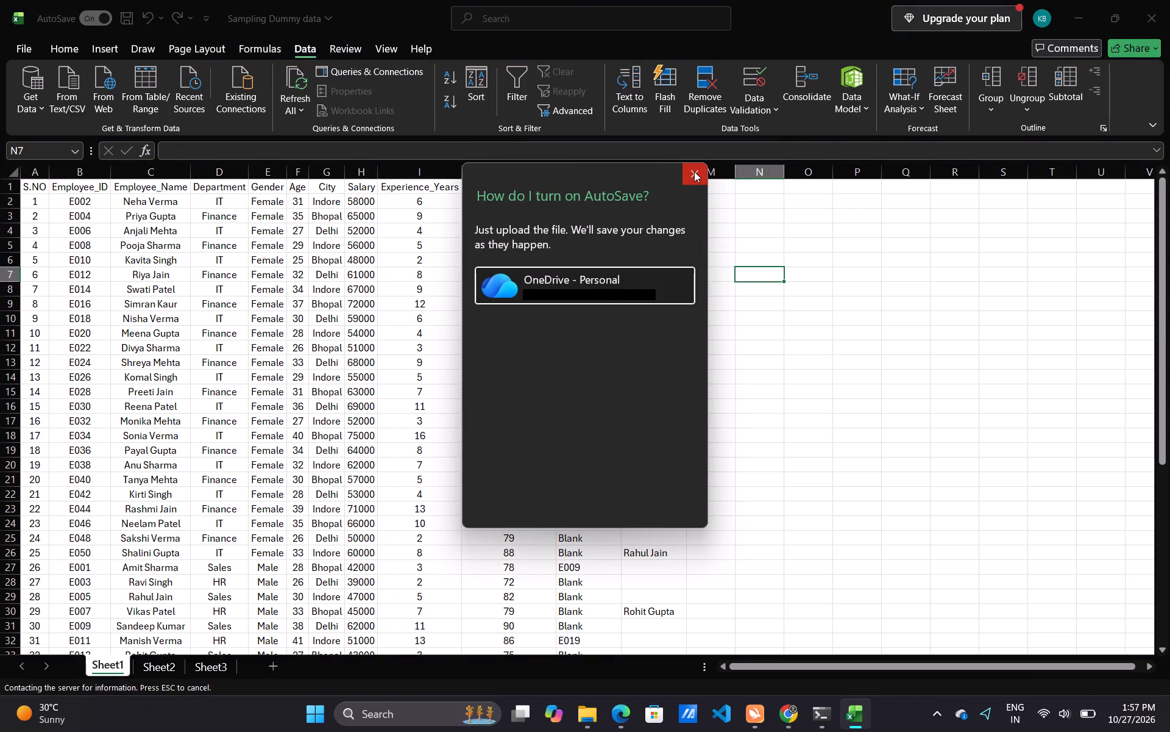
left_click(694, 171)
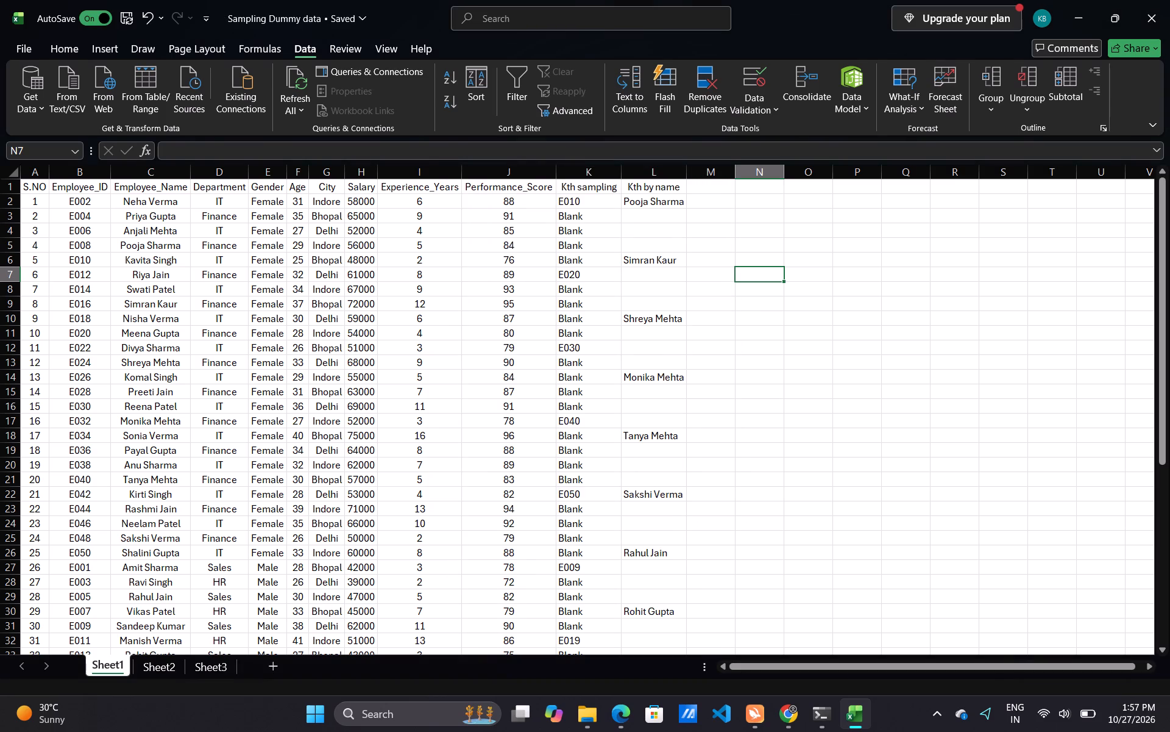
Apply an AutoFilter to the Sheet1 employee table with a cell inside the Experience_Years column selected.
left_click(425, 262)
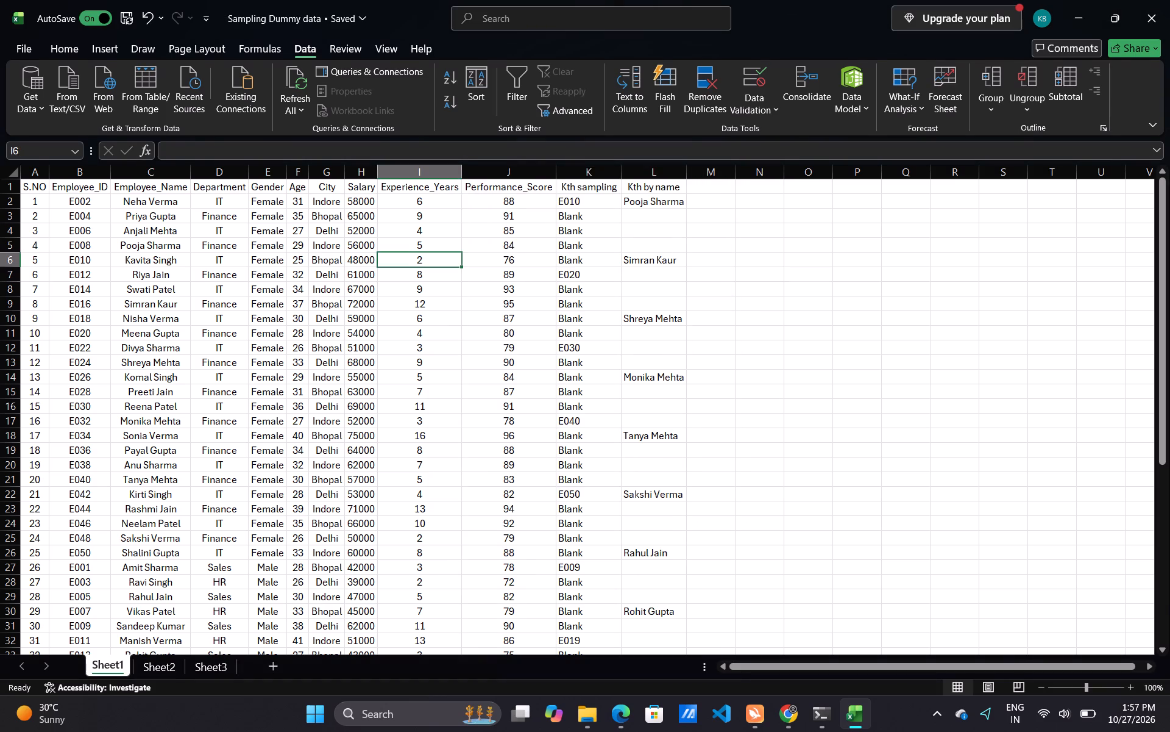
key("alt+d")
key("alt+f")
key("alt+f")
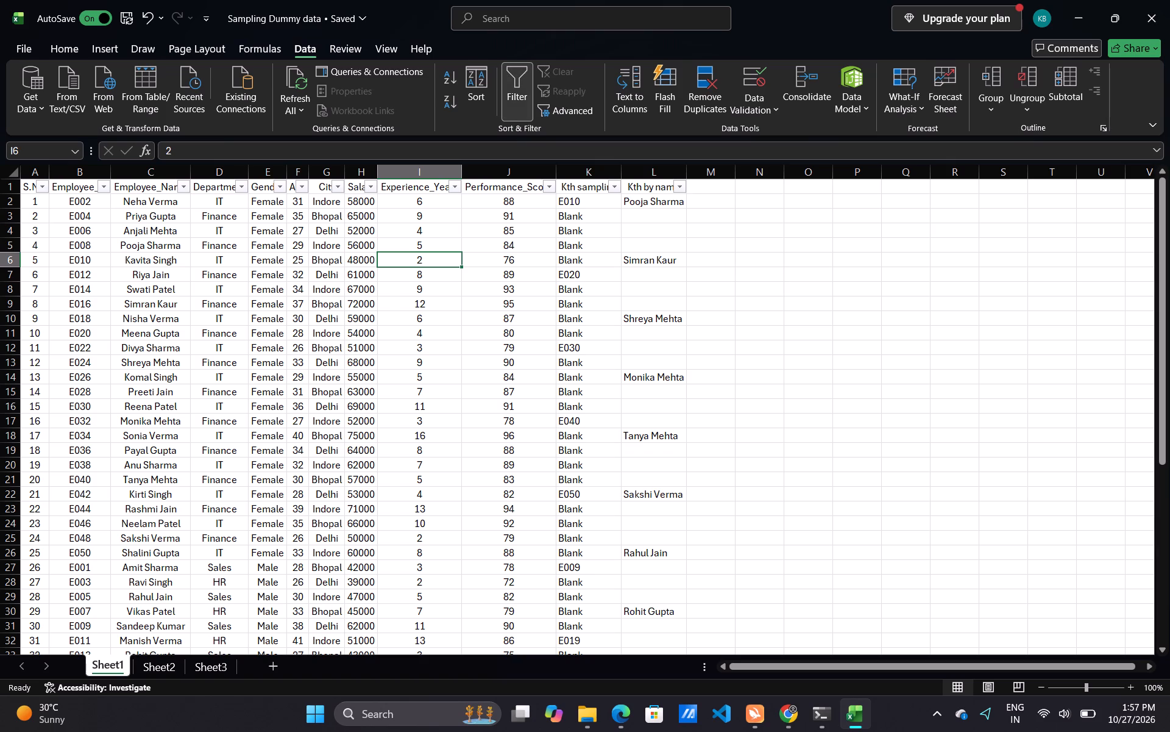
left_click(829, 364)
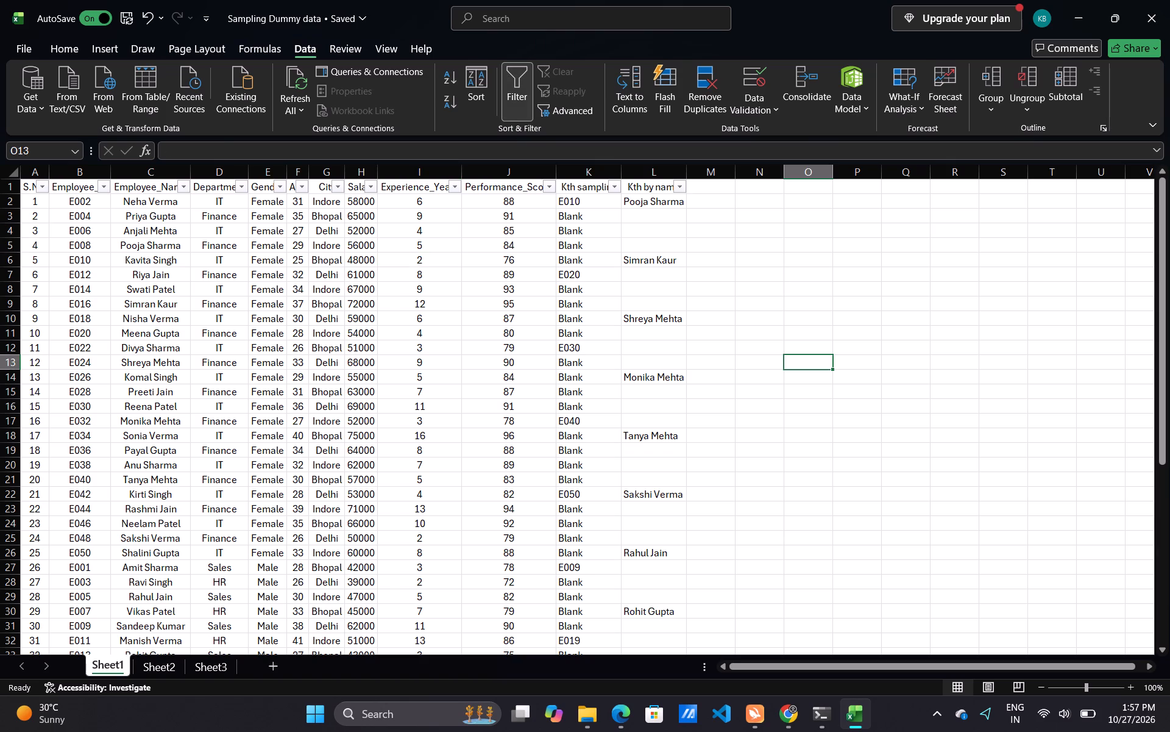
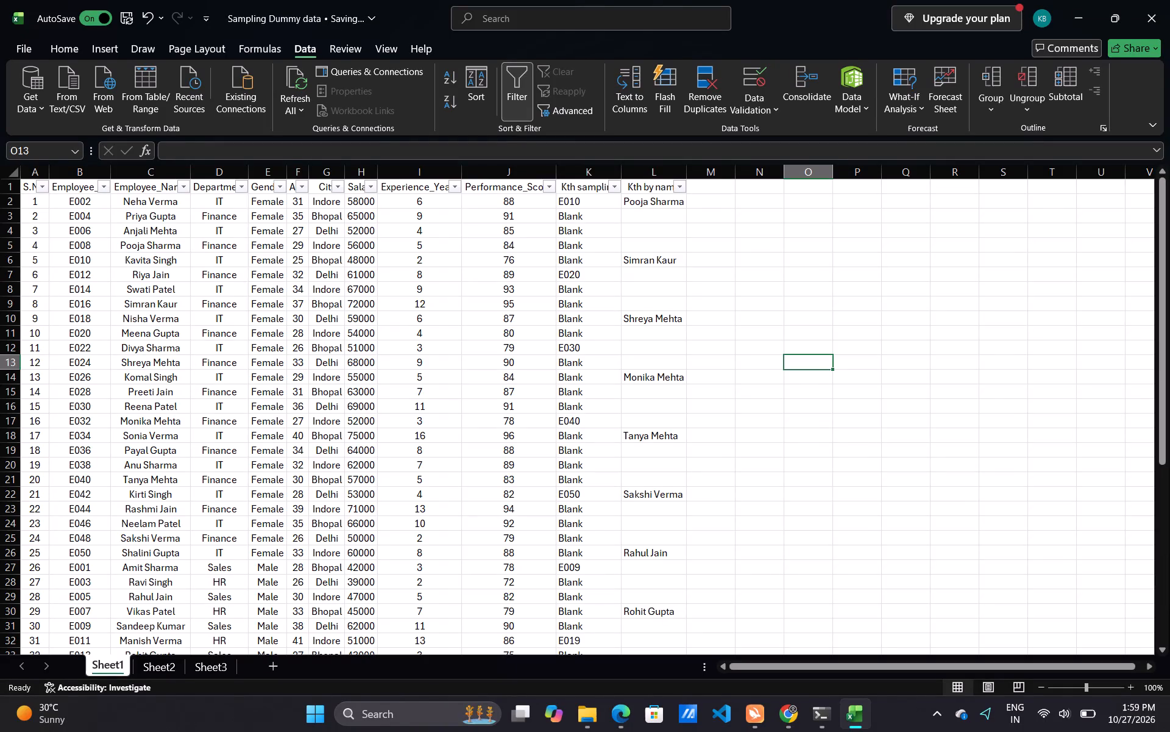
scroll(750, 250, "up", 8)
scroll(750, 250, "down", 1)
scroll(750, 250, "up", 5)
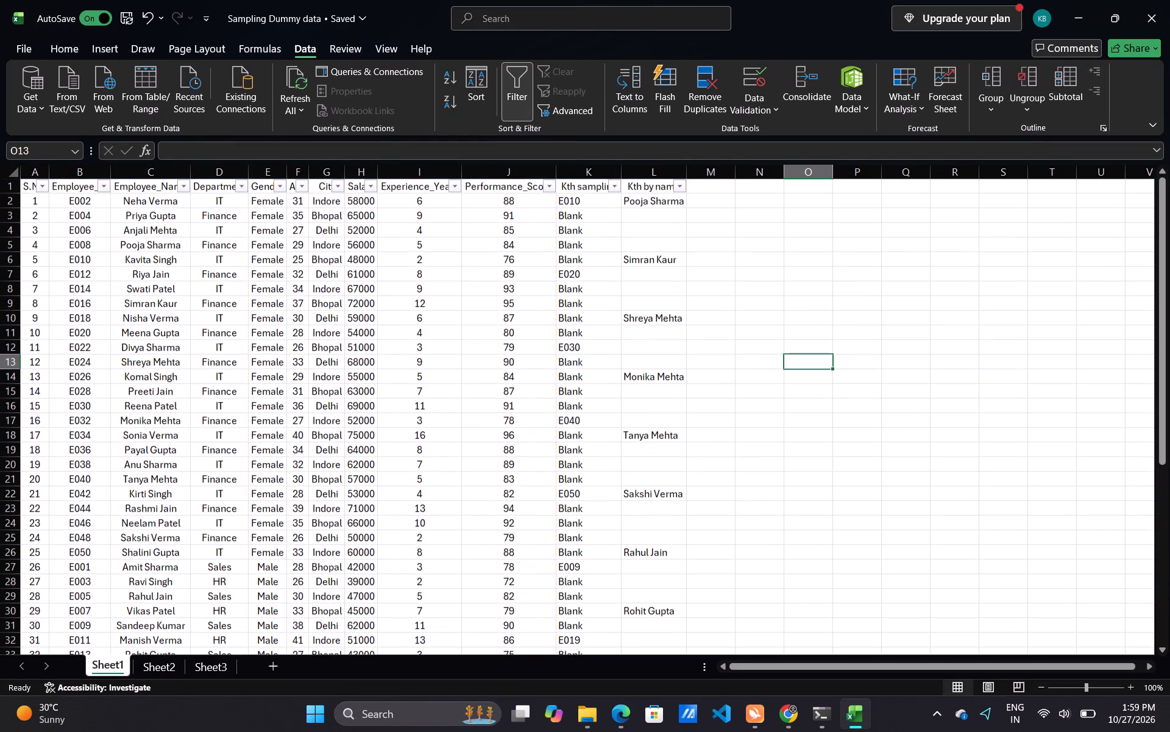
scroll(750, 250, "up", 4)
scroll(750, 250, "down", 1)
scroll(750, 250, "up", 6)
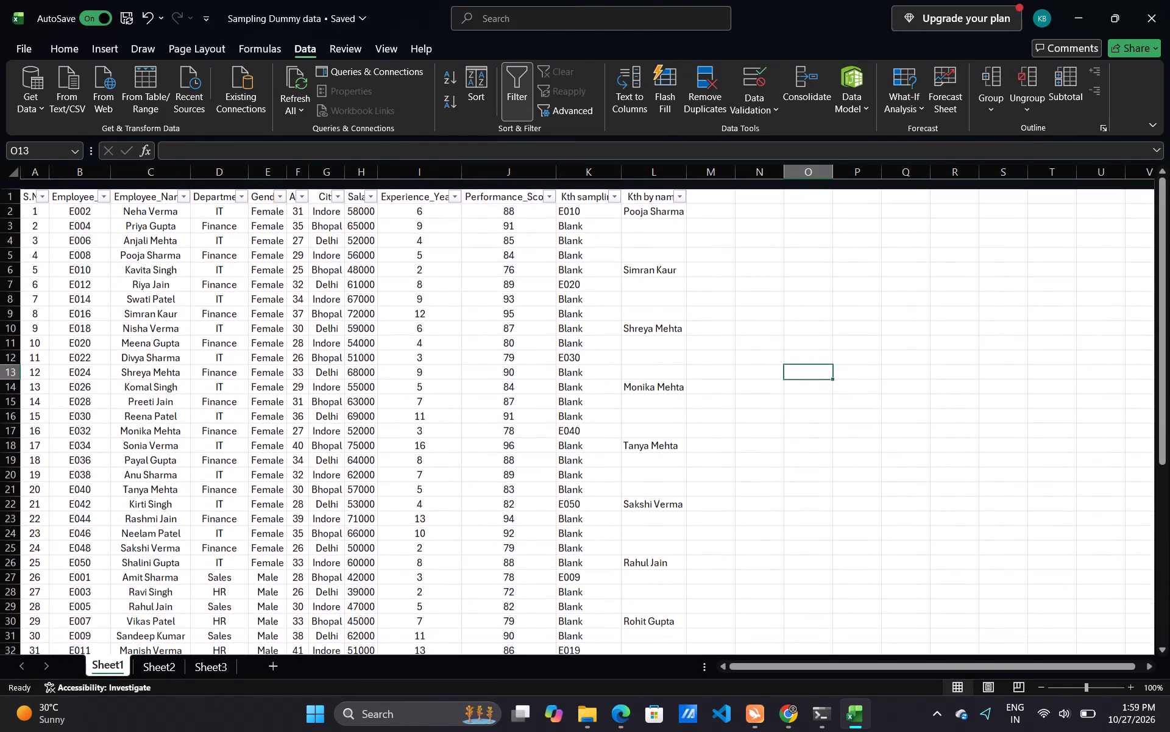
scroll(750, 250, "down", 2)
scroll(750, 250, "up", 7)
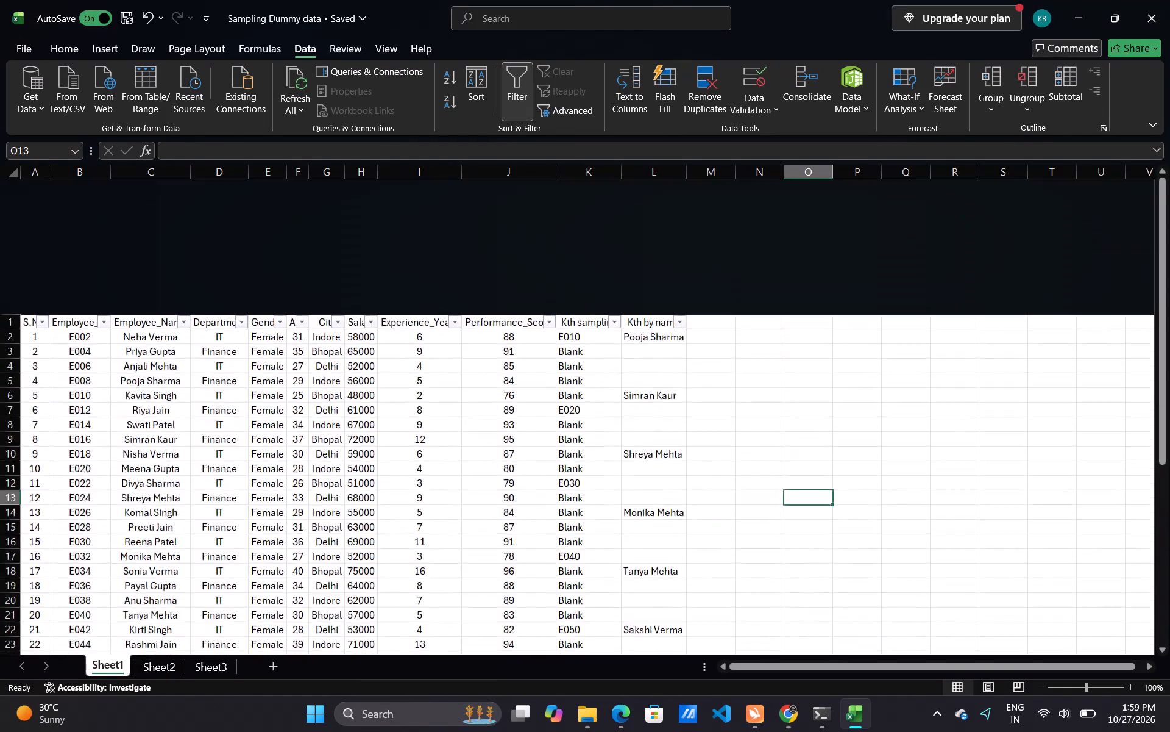
Close all open windows: the Downloads folder, the Sampling Dummy data workbook, Jupyter Notebook, Microsoft Edge, Google Chrome and Turbo VPN.
double_click(1090, 0)
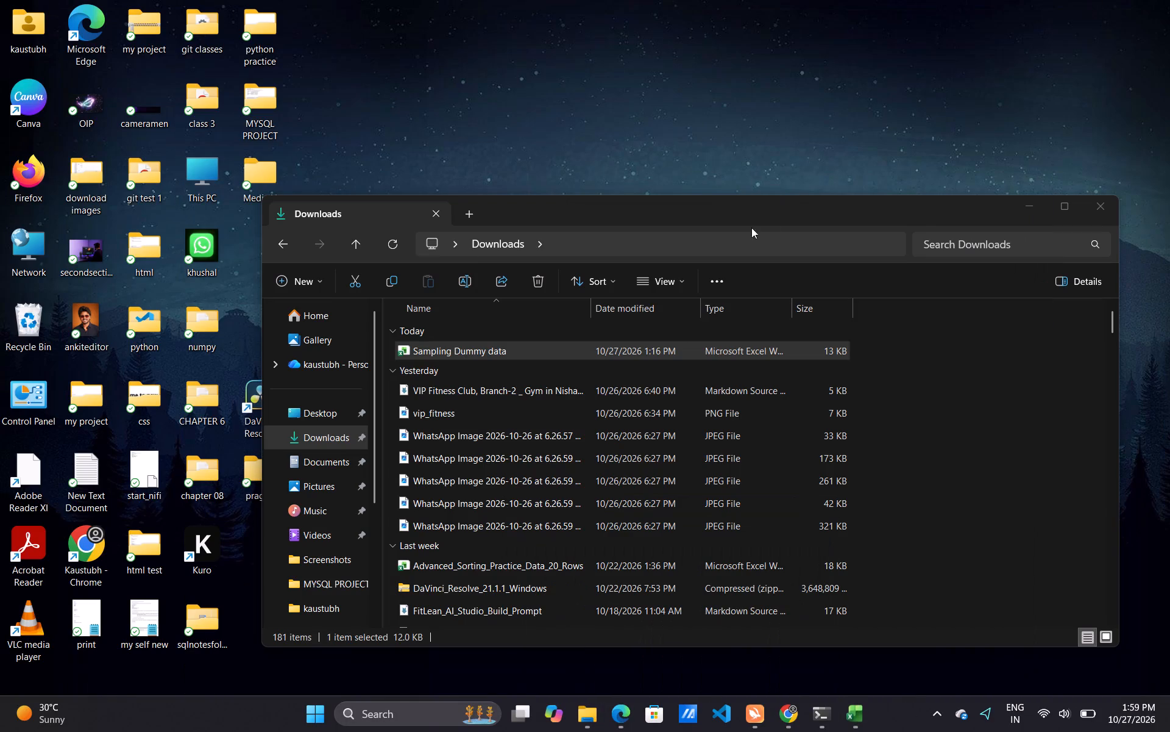
left_click(1026, 207)
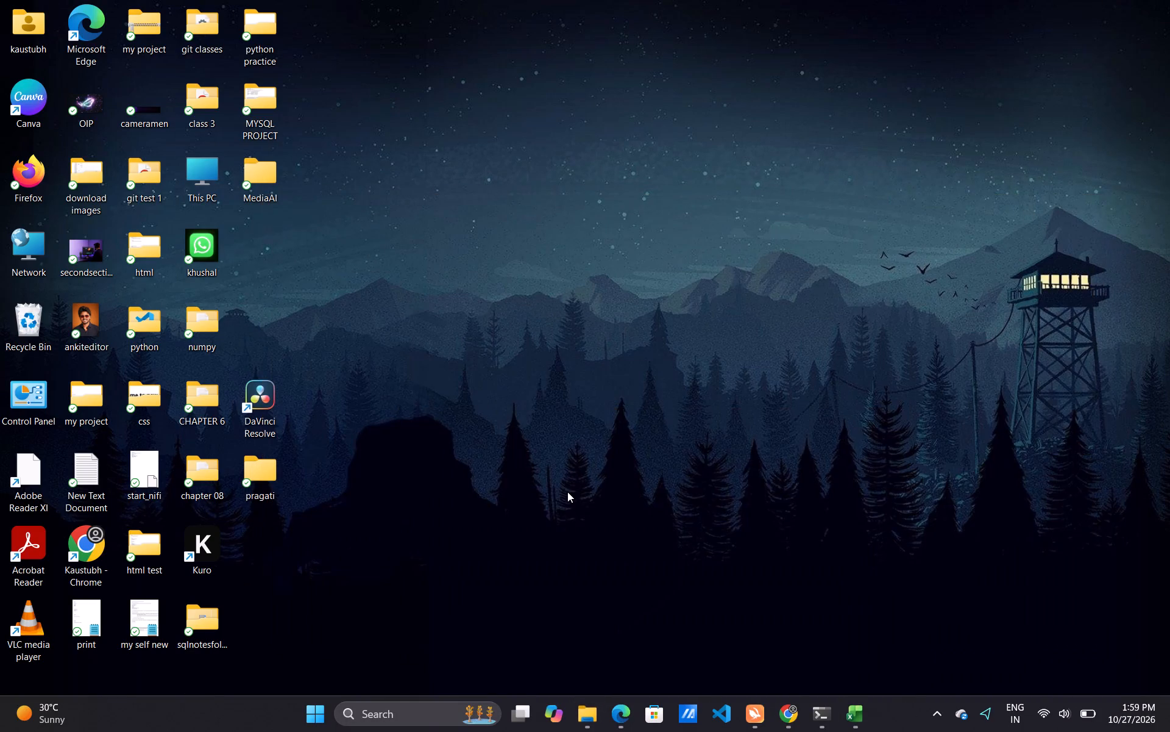
left_click(414, 61)
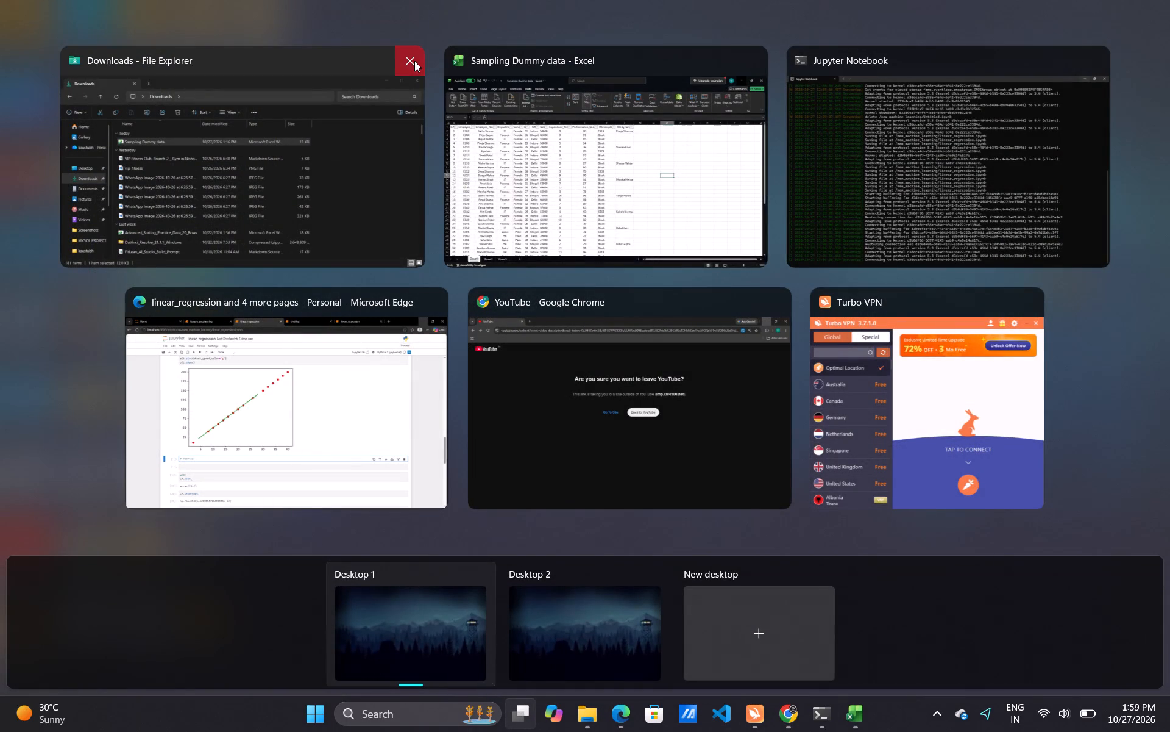
left_click(558, 59)
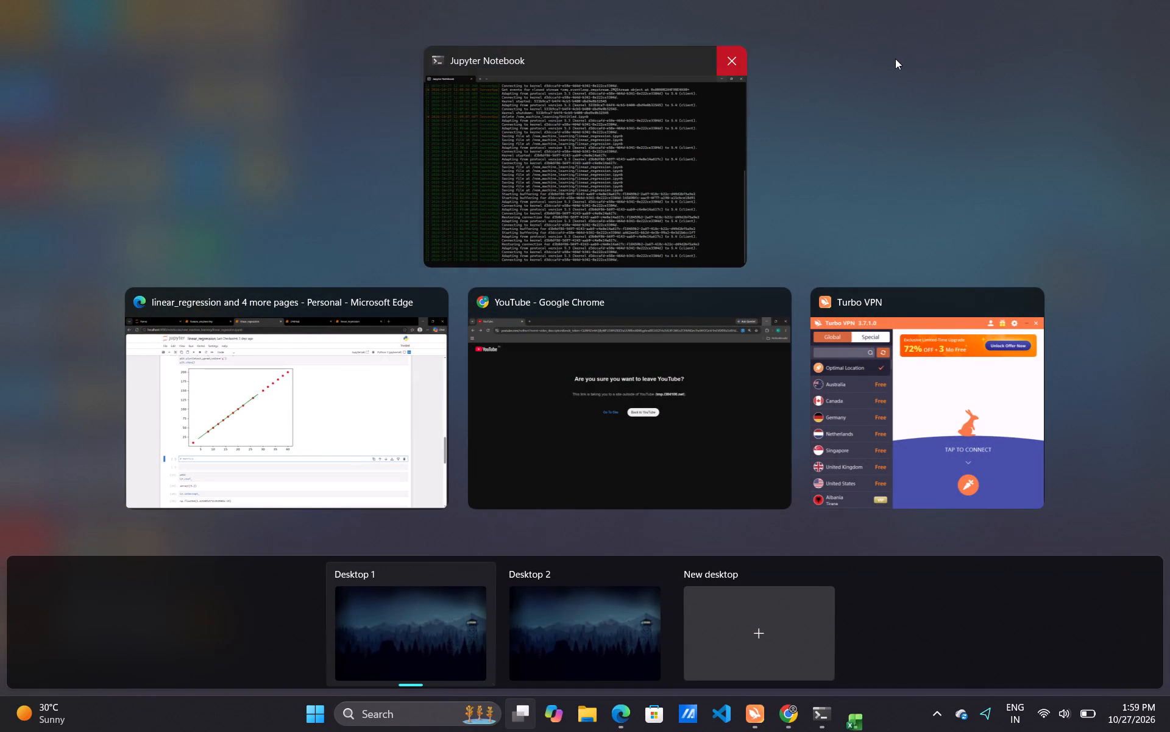
left_click(895, 59)
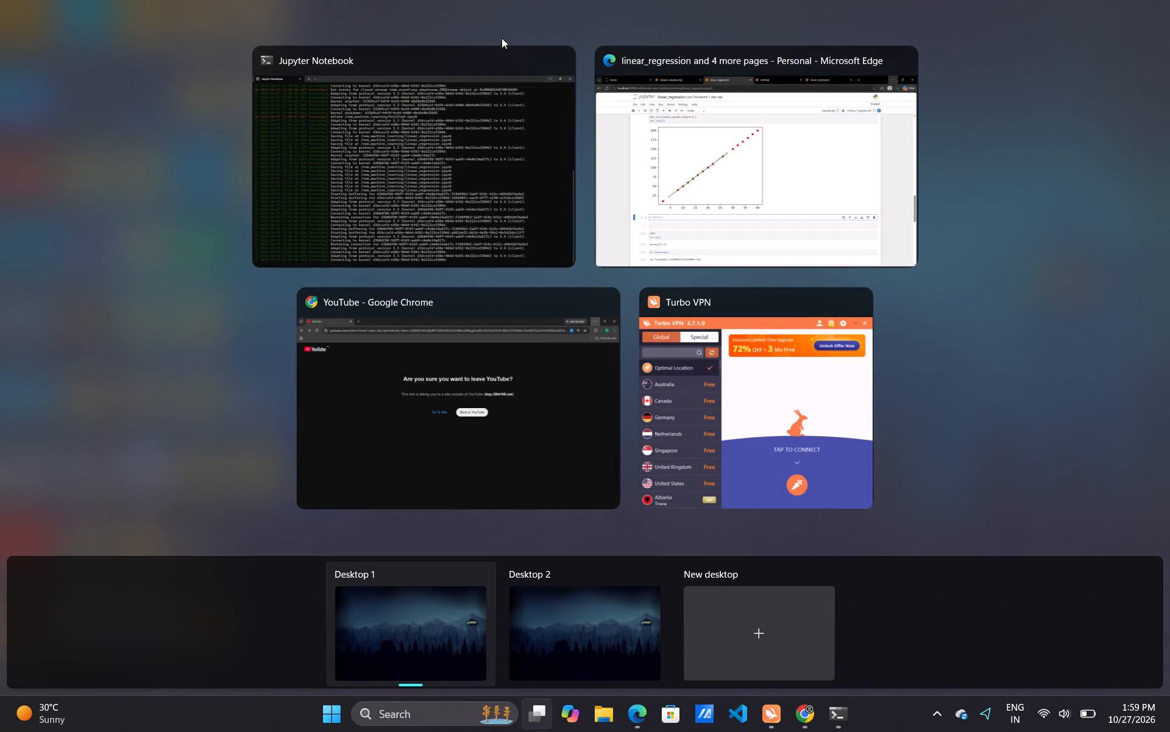
left_click(562, 54)
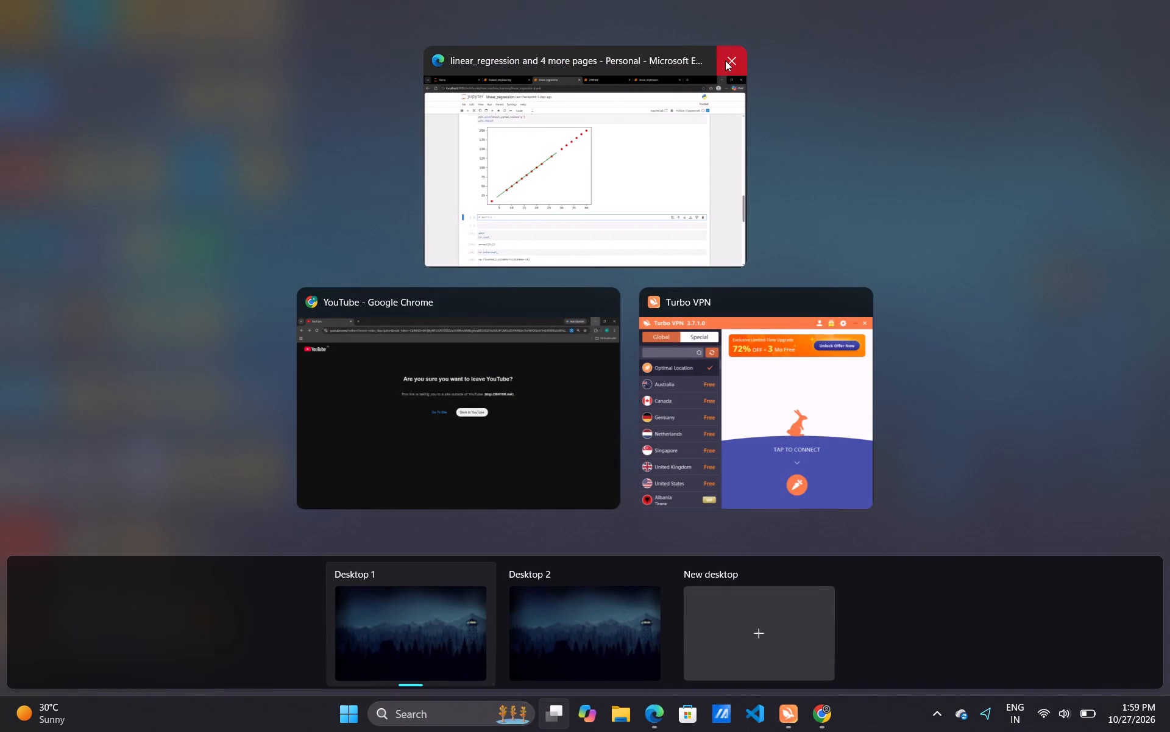
left_click(725, 60)
left_click(601, 184)
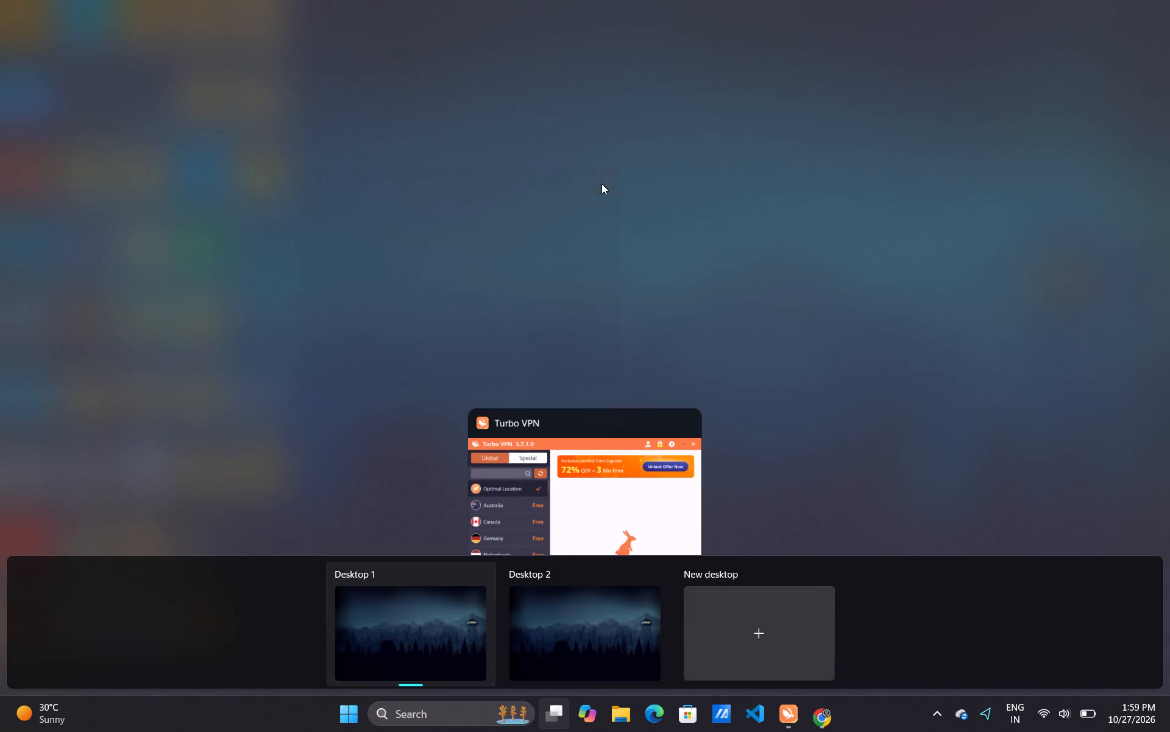
left_click(694, 178)
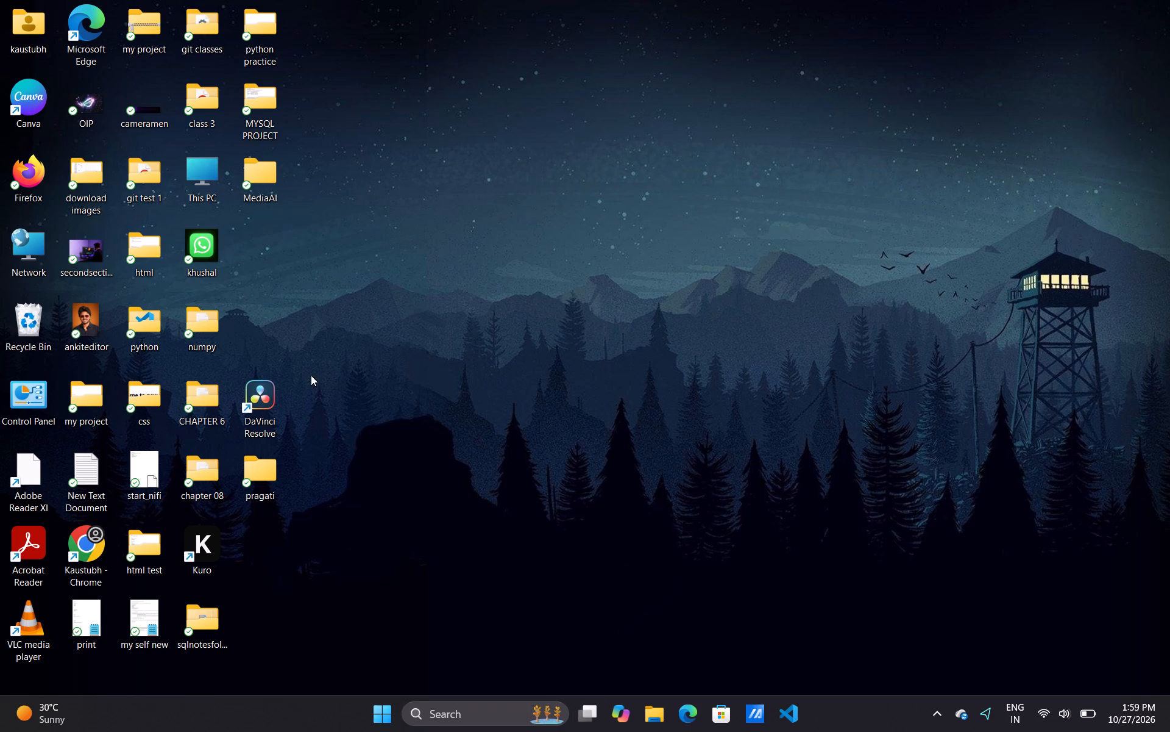
Launch the Kuro application from the desktop.
double_click(197, 553)
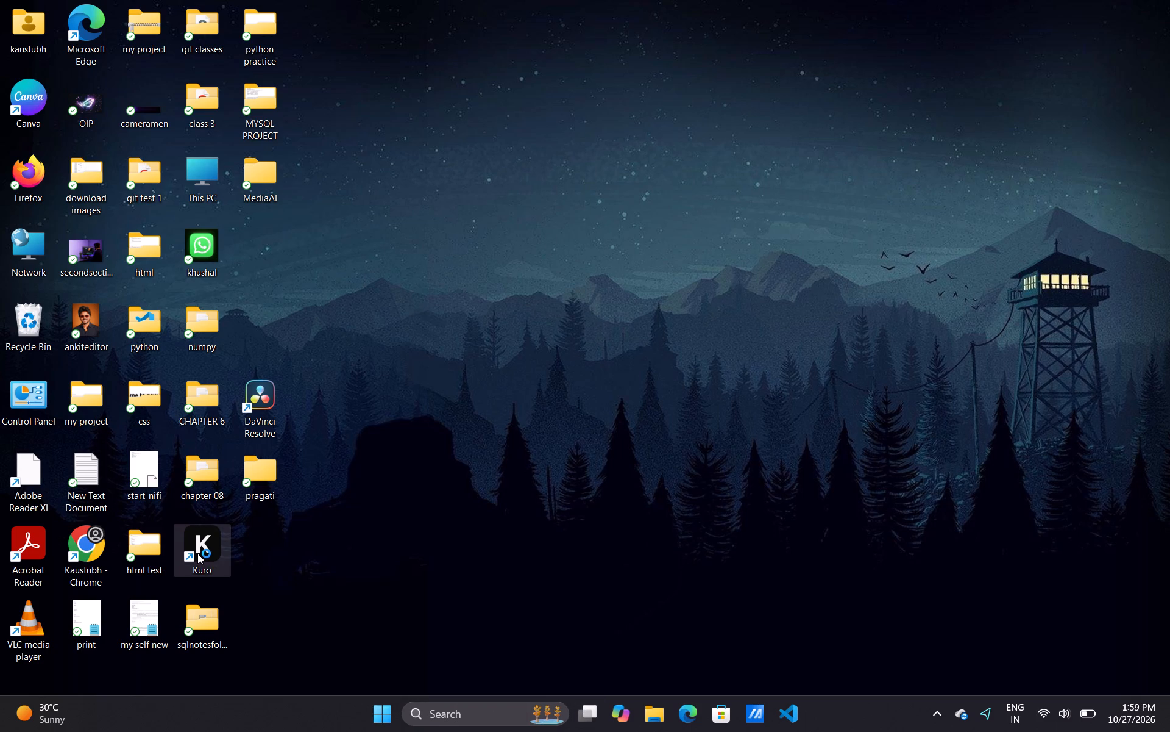